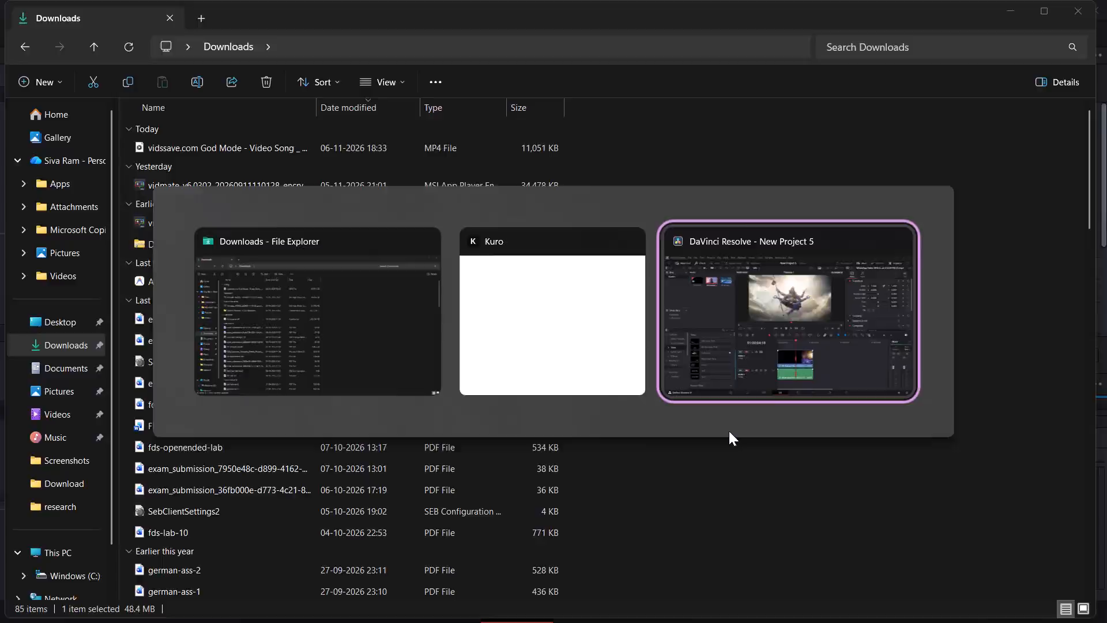
# Add the God Mode video song from Downloads to the DaVinci Resolve timeline after the WhatsApp clip, at about the 16-second mark.
pyautogui.click(697, 603)
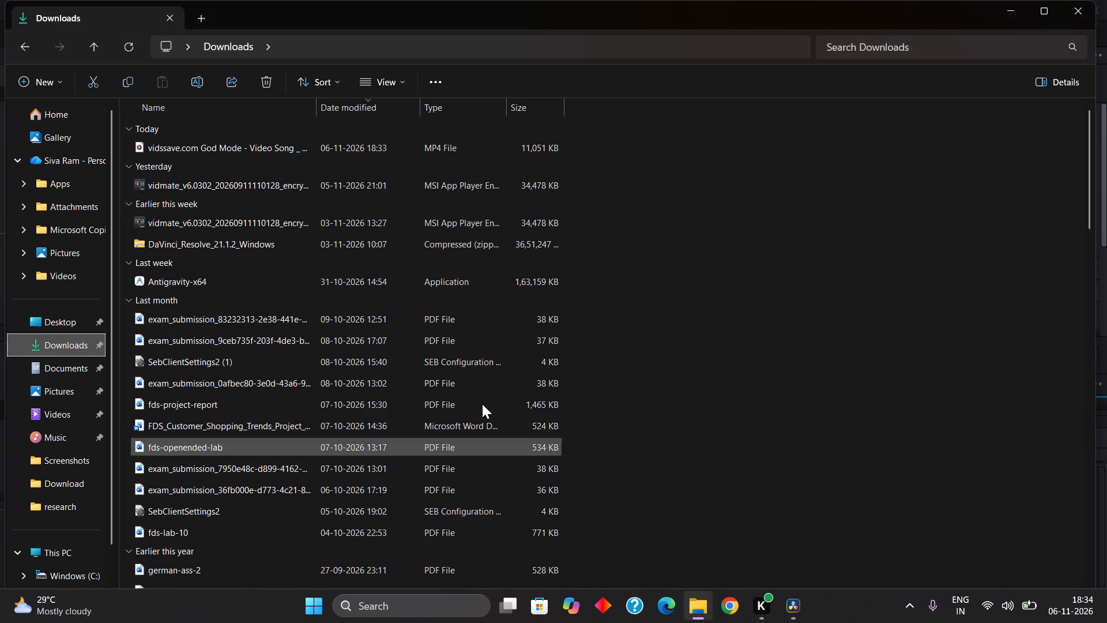
pyautogui.moveTo(294, 144); pyautogui.dragTo(738, 599)
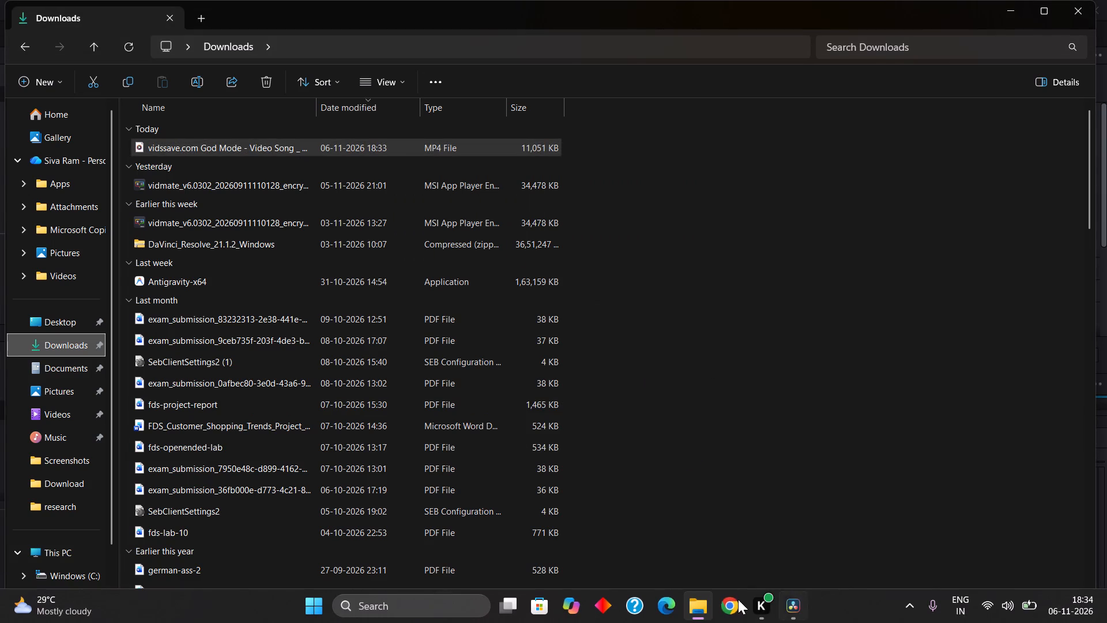
pyautogui.moveTo(738, 599); pyautogui.dragTo(775, 523)
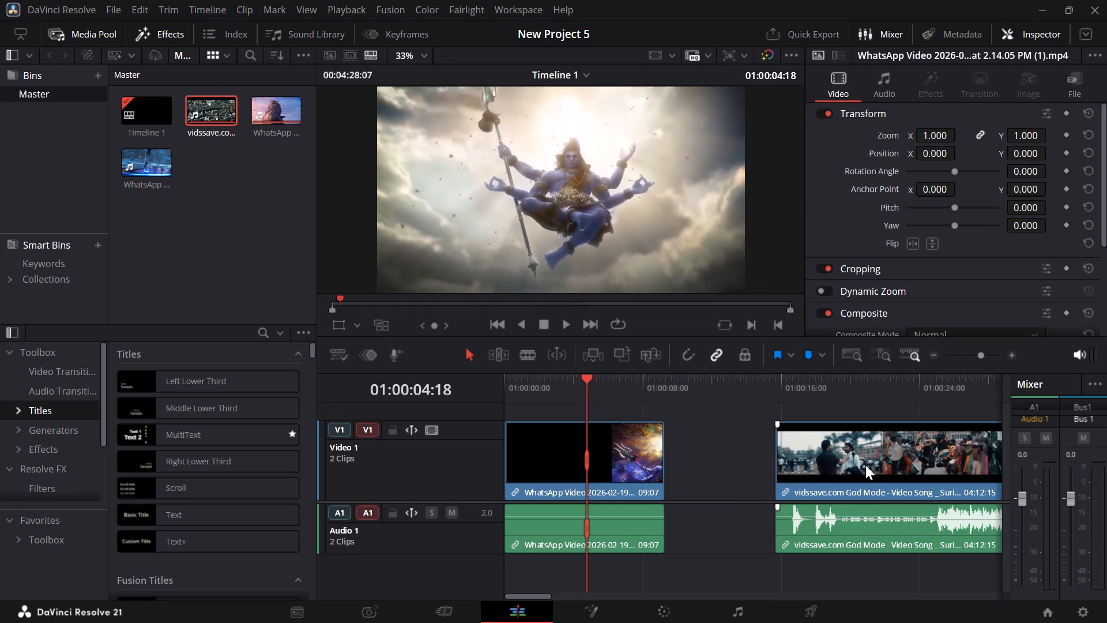
# Unlink the God Mode clip's video from its audio and delete only the video part from Video 1.
pyautogui.click(865, 465)
pyautogui.rightClick(865, 465)
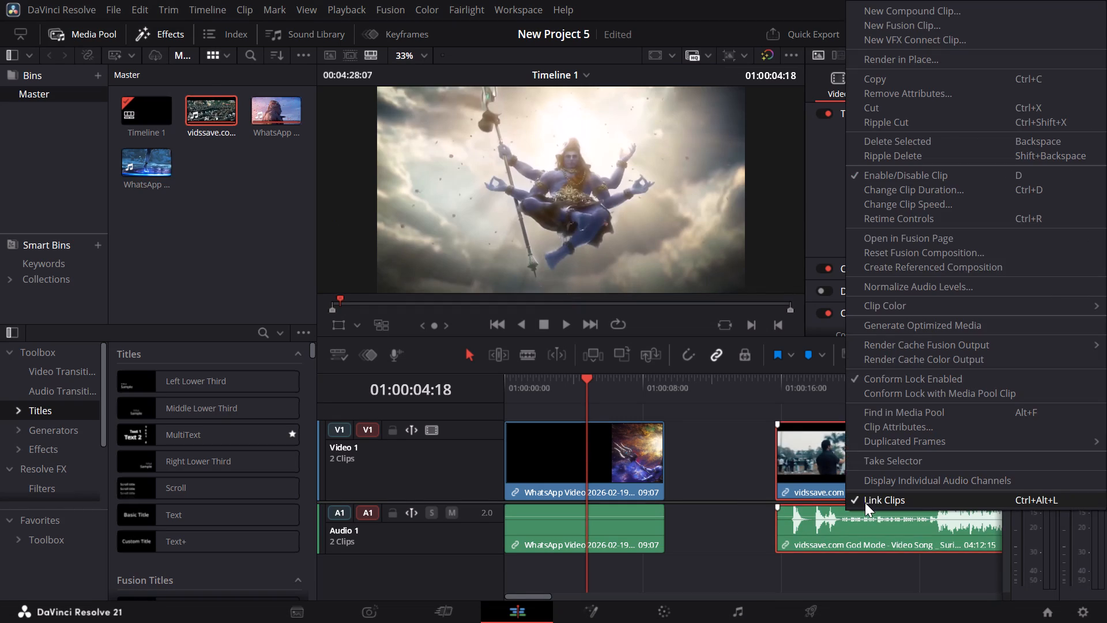
pyautogui.click(865, 502)
pyautogui.click(854, 468)
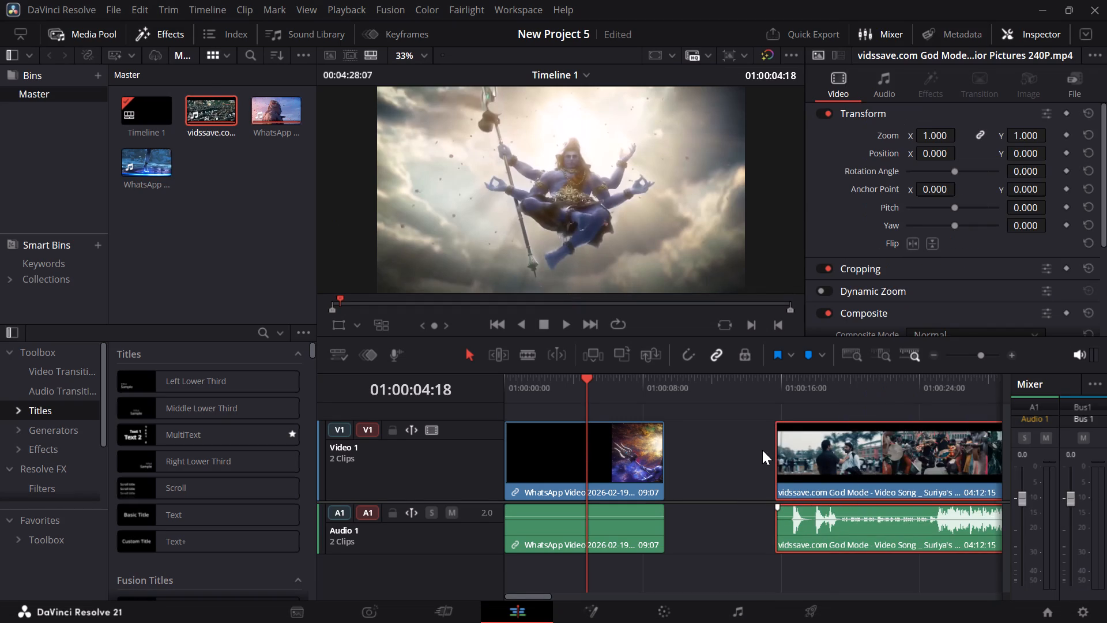
pyautogui.click(762, 450)
pyautogui.click(824, 465)
pyautogui.press('BackSpace')
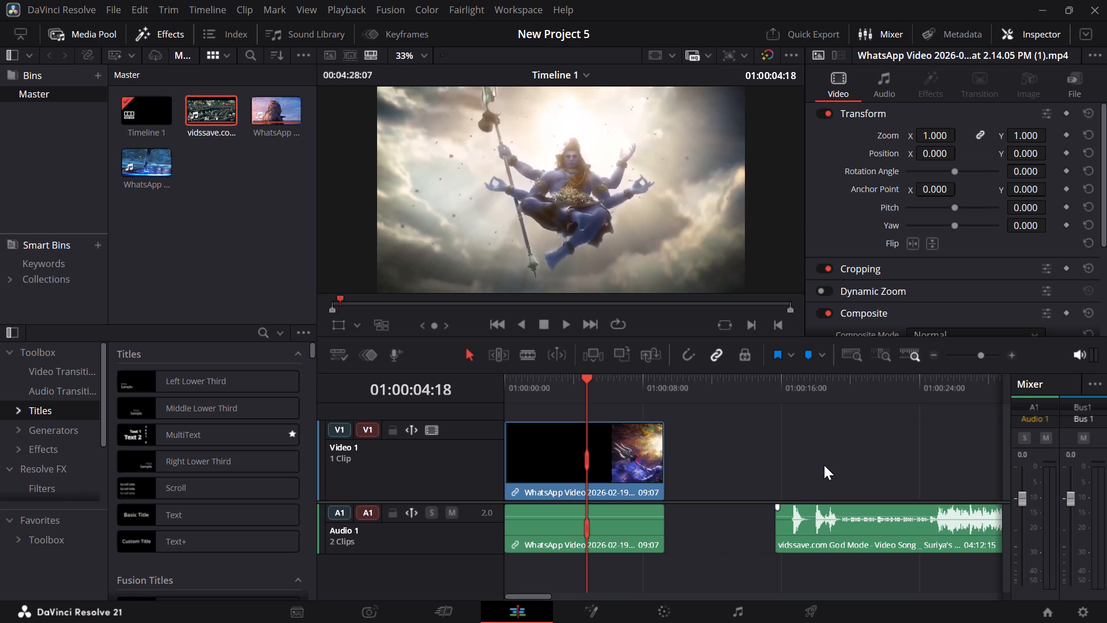
# Unlink the WhatsApp video clip from its audio and delete only its audio from Audio 1.
pyautogui.click(633, 530)
pyautogui.rightClick(633, 530)
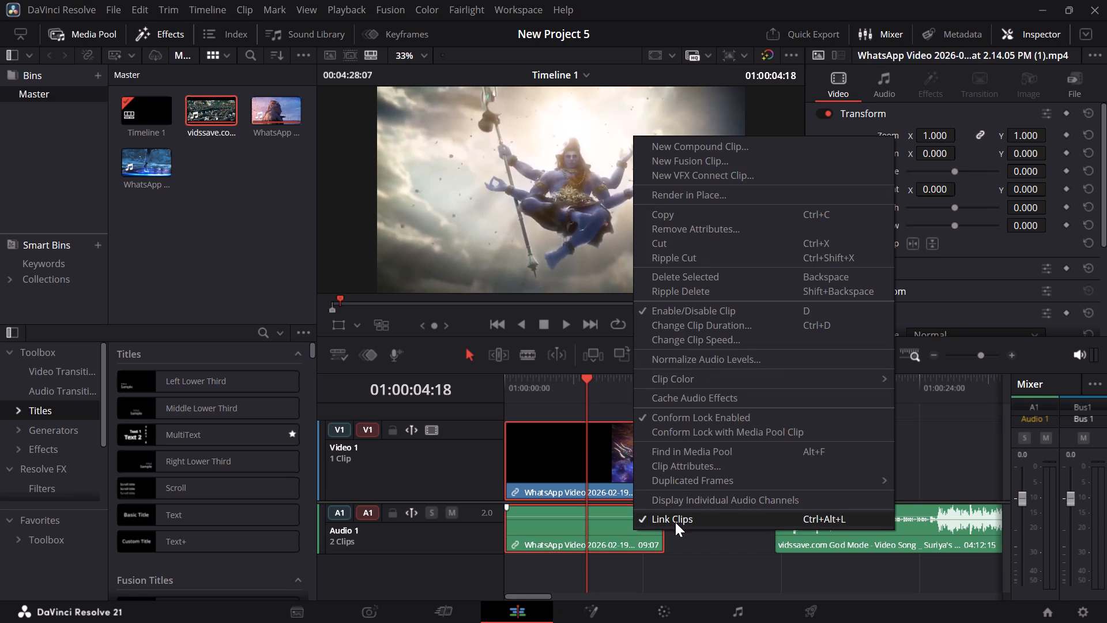
pyautogui.click(676, 521)
pyautogui.click(716, 527)
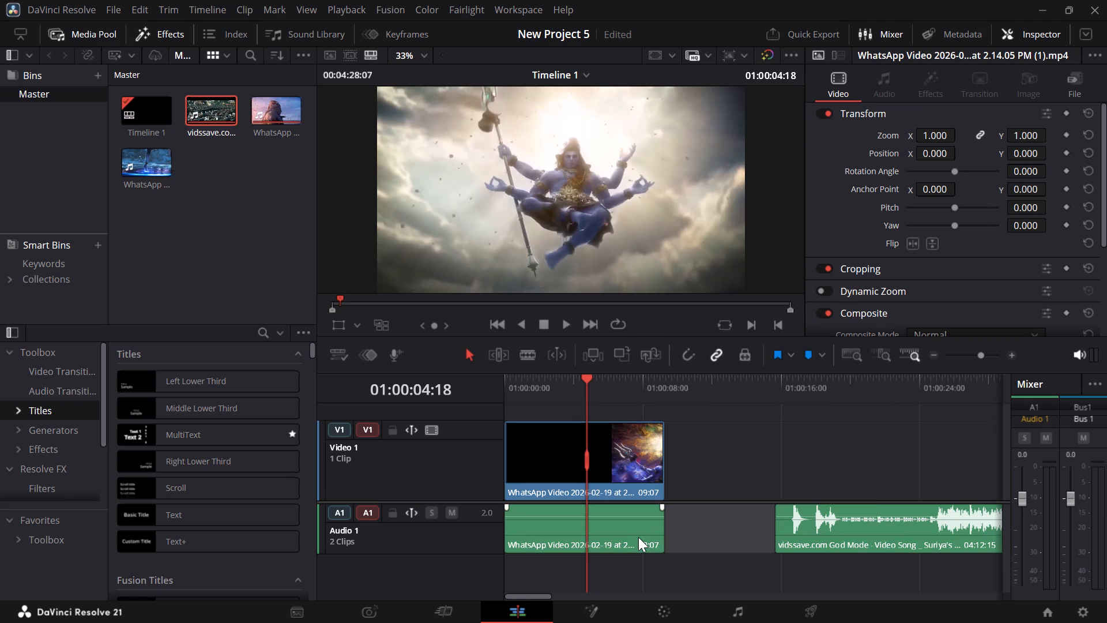
pyautogui.click(638, 537)
pyautogui.press('BackSpace')
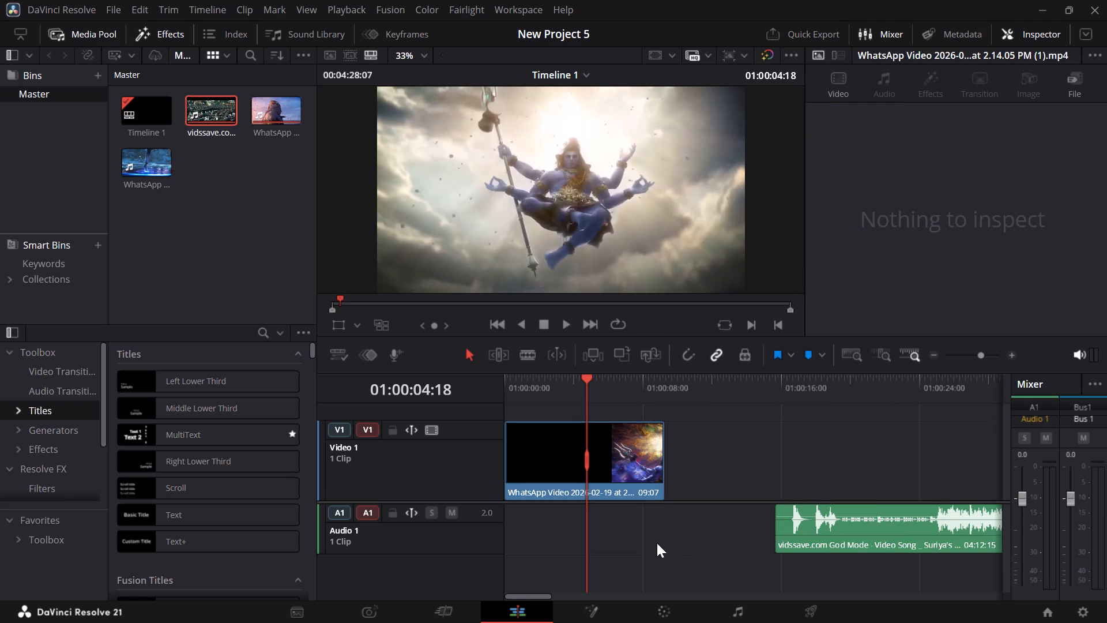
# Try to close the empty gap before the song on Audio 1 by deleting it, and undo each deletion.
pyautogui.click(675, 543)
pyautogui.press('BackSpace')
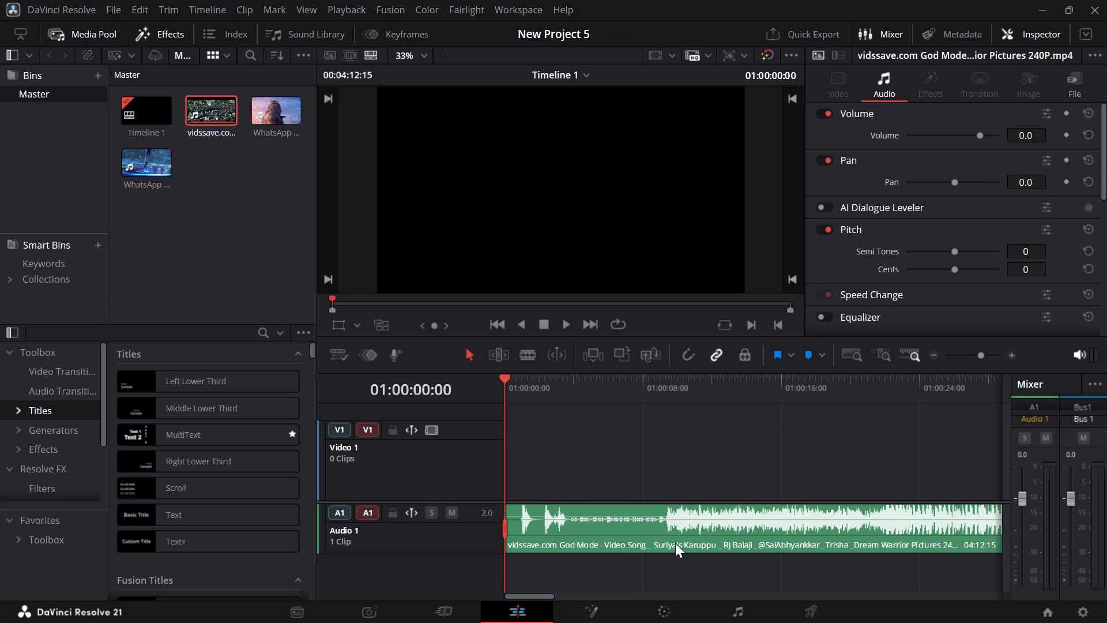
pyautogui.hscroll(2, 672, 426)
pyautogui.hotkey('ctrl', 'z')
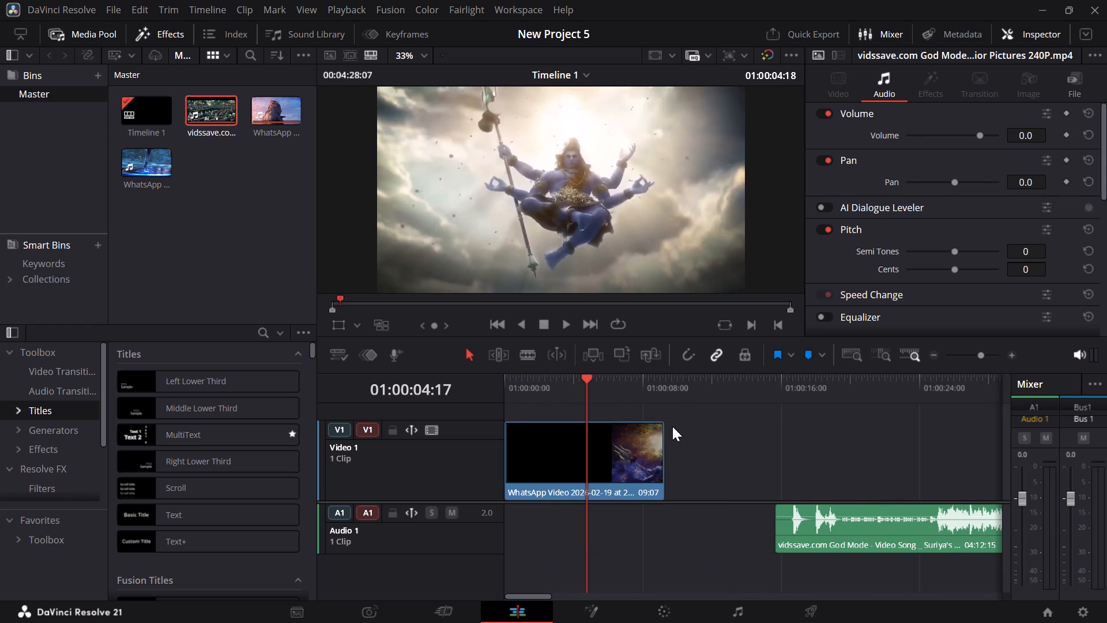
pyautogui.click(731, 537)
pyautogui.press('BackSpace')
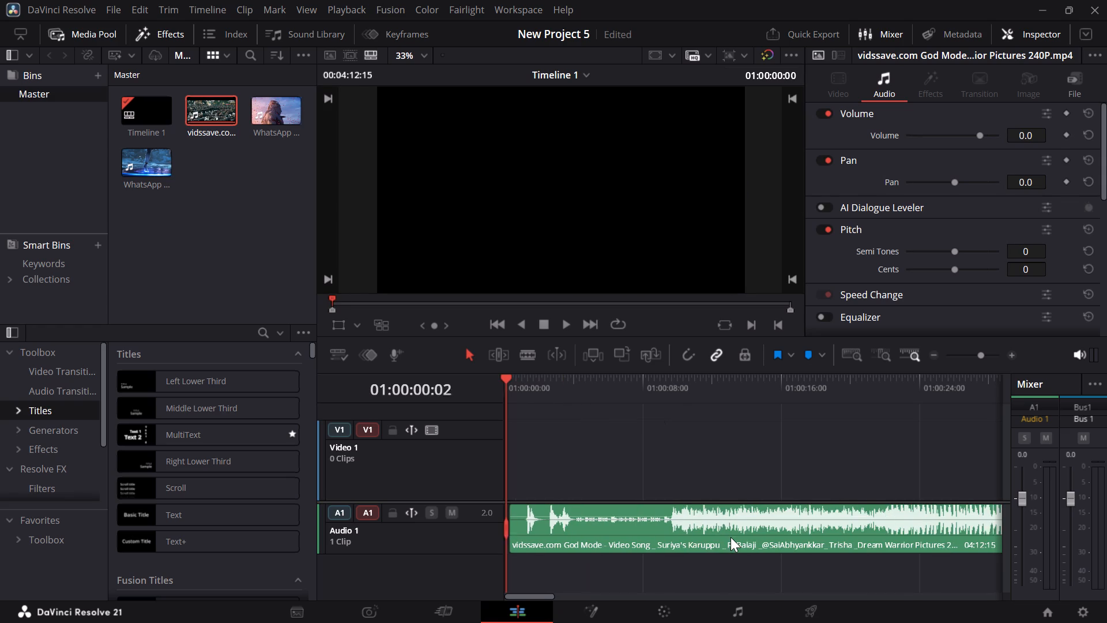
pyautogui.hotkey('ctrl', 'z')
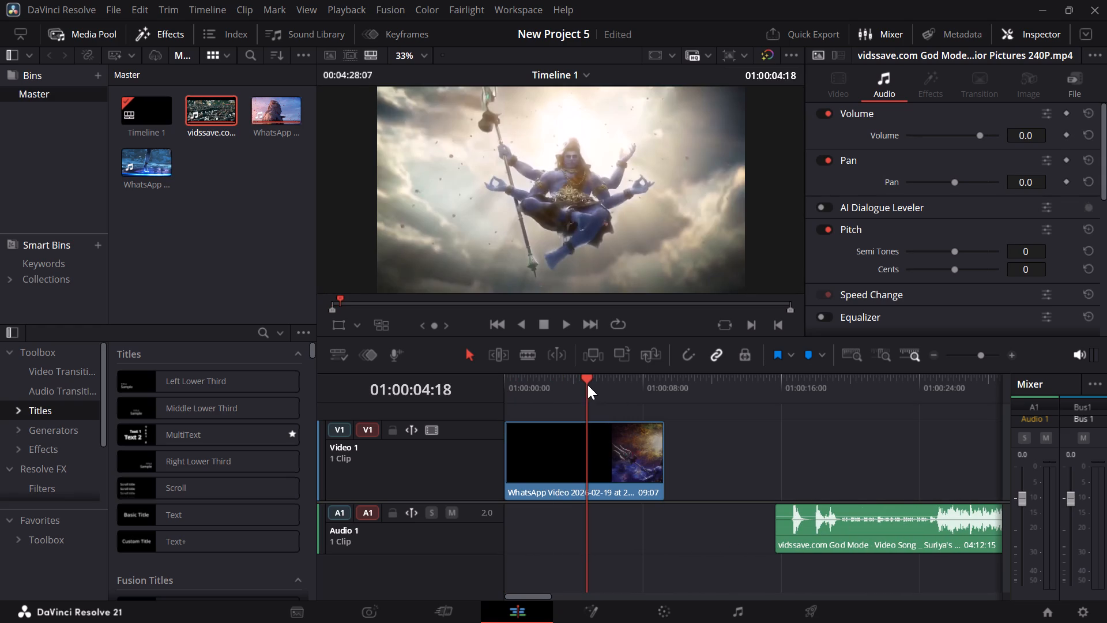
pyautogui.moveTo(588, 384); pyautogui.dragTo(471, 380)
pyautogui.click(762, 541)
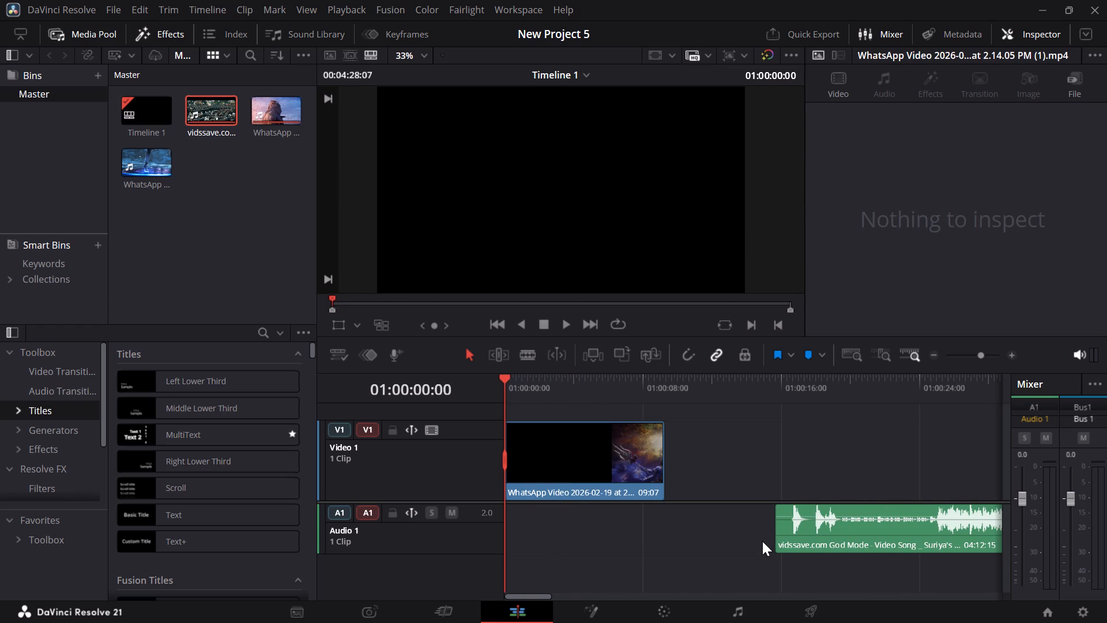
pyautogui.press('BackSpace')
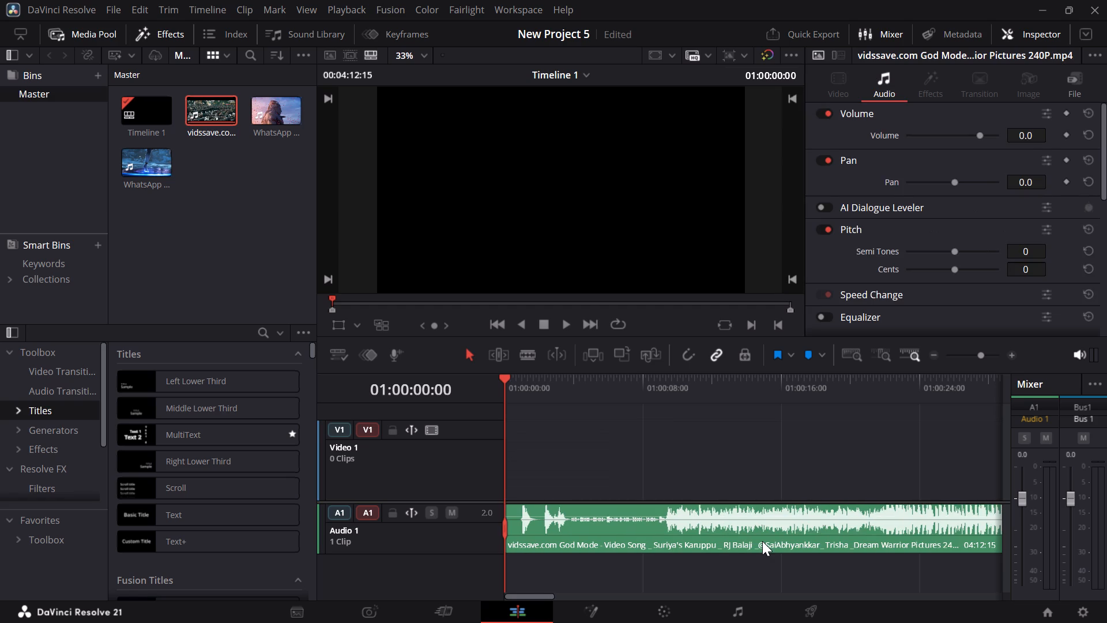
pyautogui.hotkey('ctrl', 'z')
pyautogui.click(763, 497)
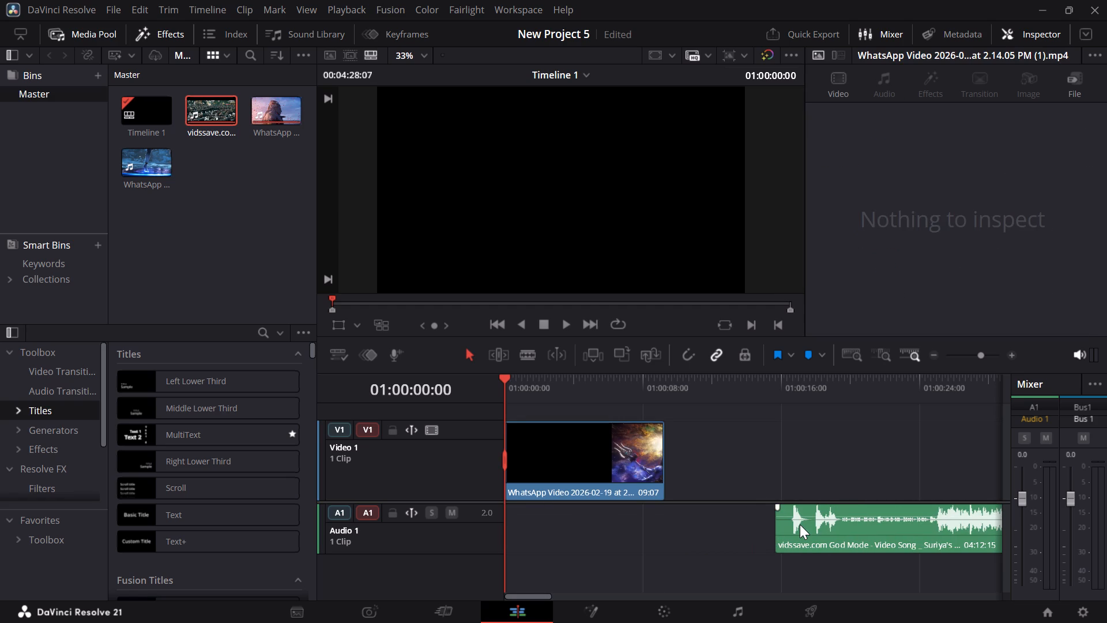
# Move the God Mode audio clip on Audio 1 to the timeline start at 01:00:00:00, beneath the WhatsApp video.
pyautogui.click(800, 524)
pyautogui.moveTo(800, 524); pyautogui.dragTo(495, 506)
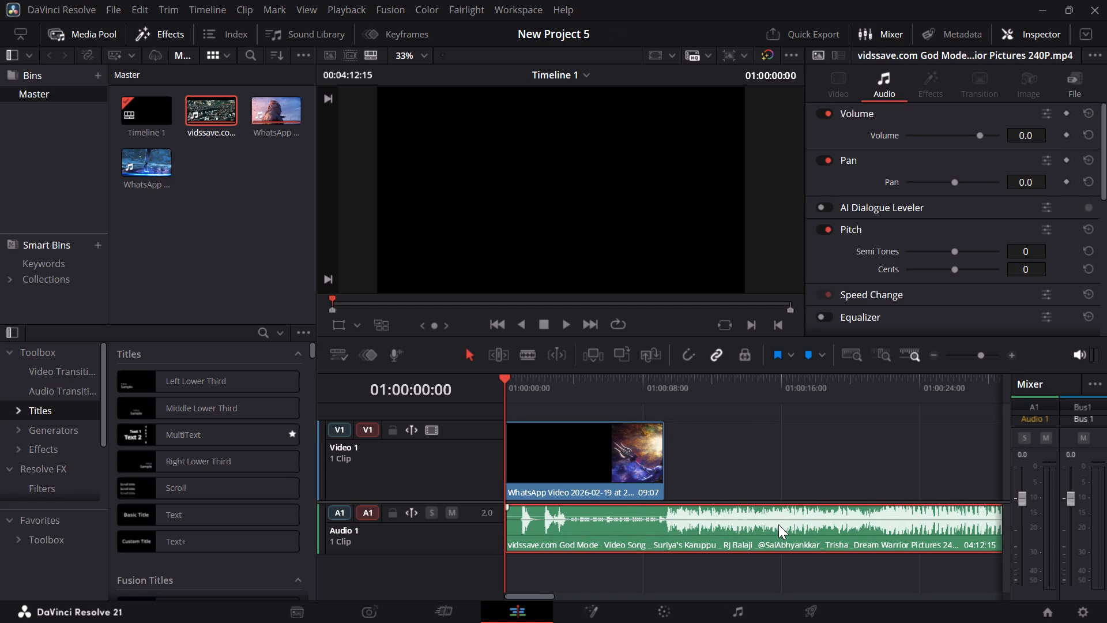
# Play Timeline 1 through the song, then replay its opening seconds to judge the music against the WhatsApp video.
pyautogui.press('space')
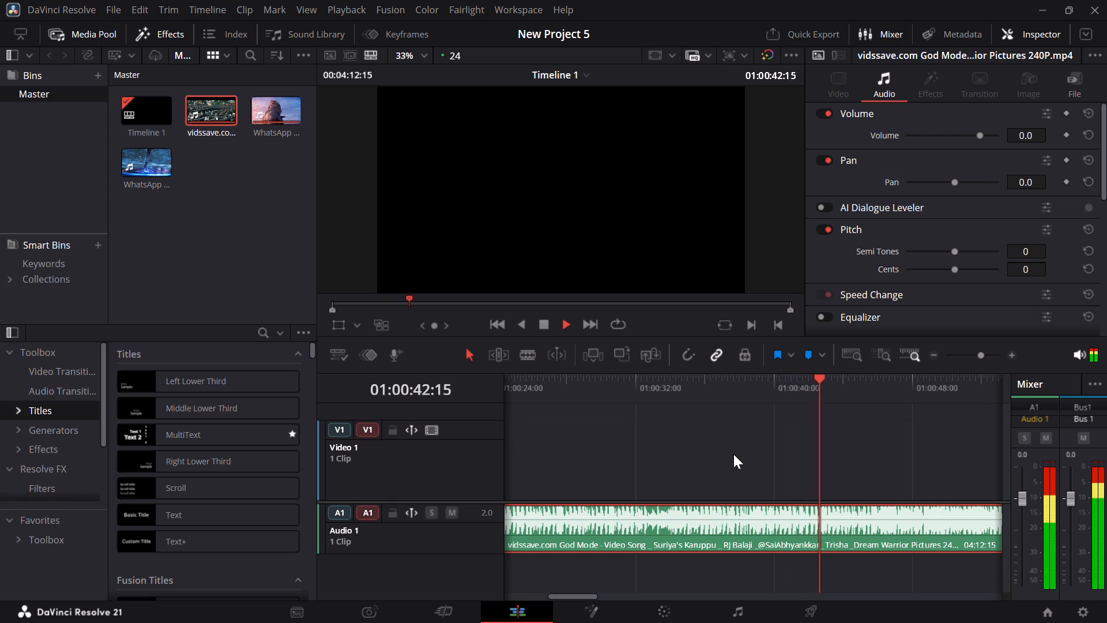
pyautogui.hscroll(5, 702, 442)
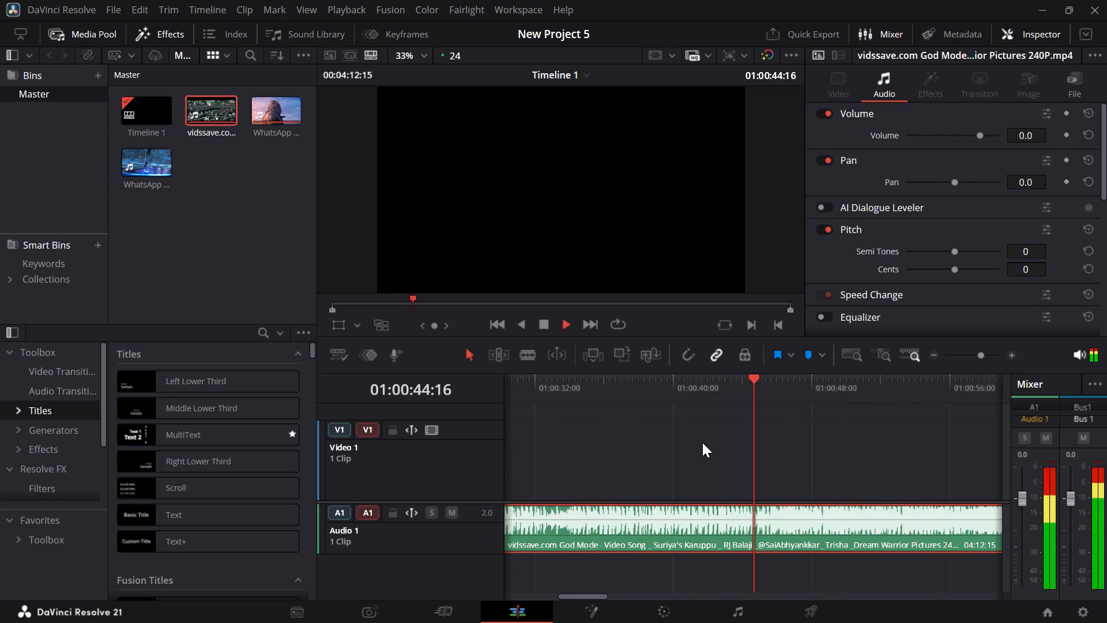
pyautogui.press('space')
pyautogui.moveTo(842, 378); pyautogui.dragTo(443, 386)
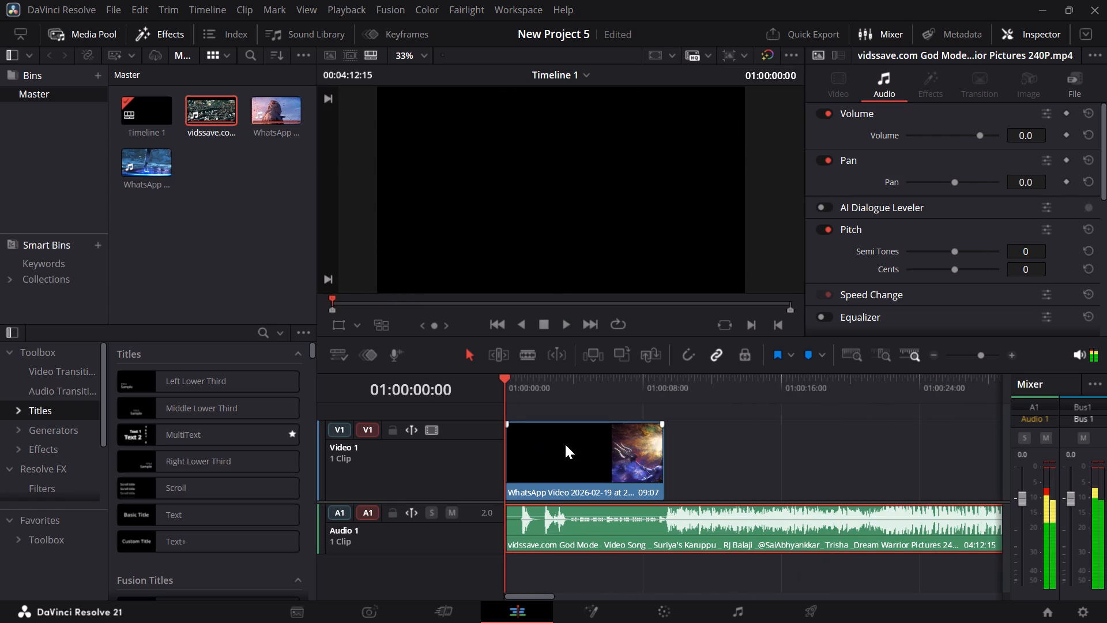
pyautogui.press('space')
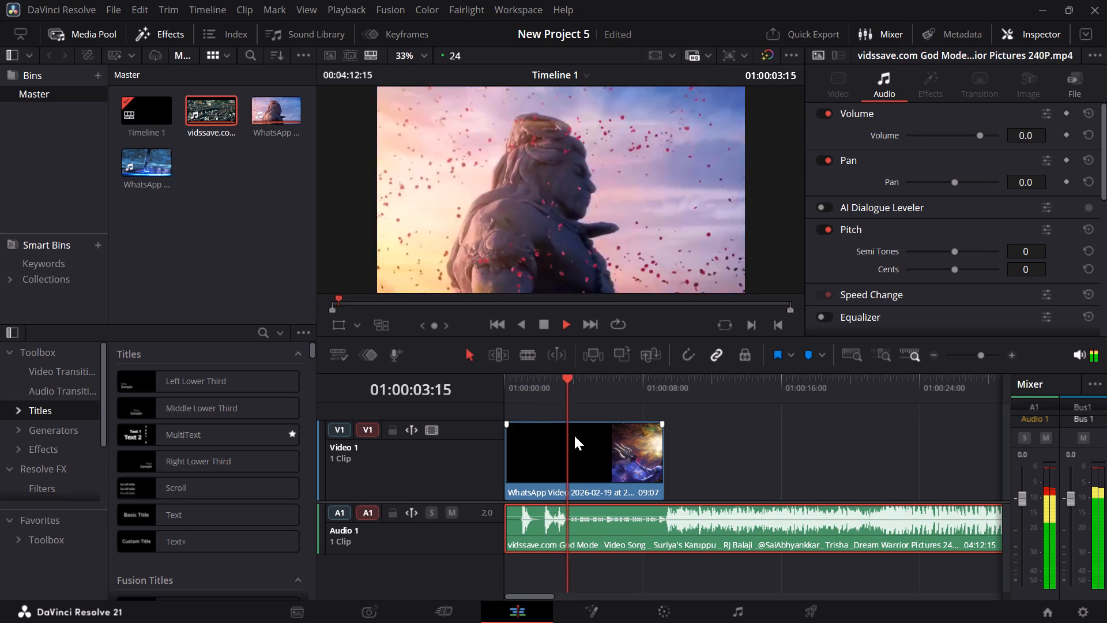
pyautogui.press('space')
pyautogui.moveTo(574, 376); pyautogui.dragTo(503, 370)
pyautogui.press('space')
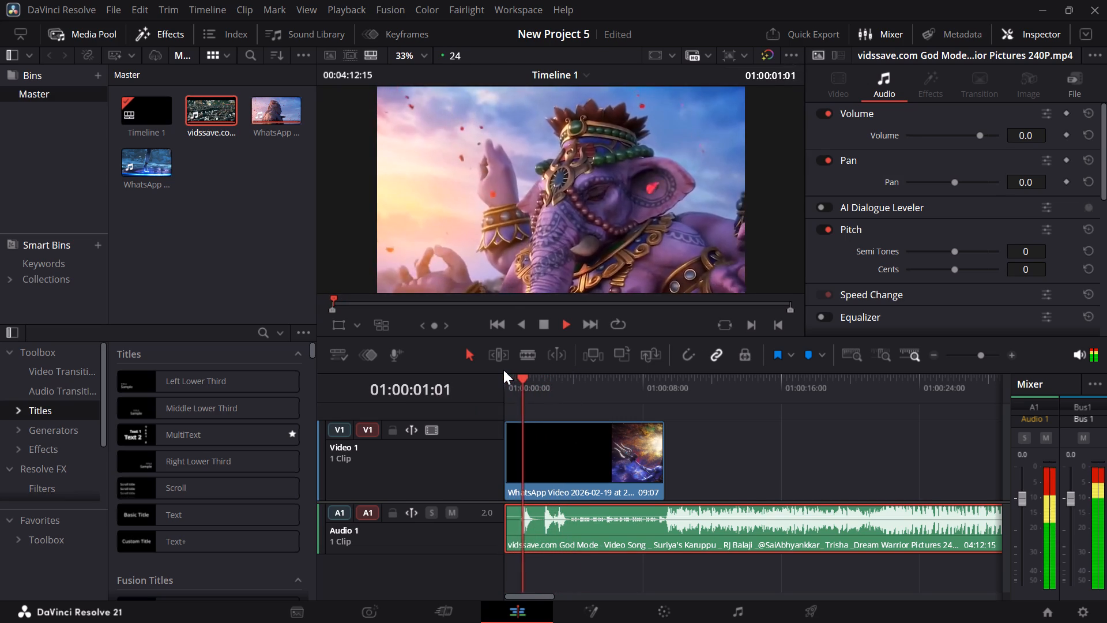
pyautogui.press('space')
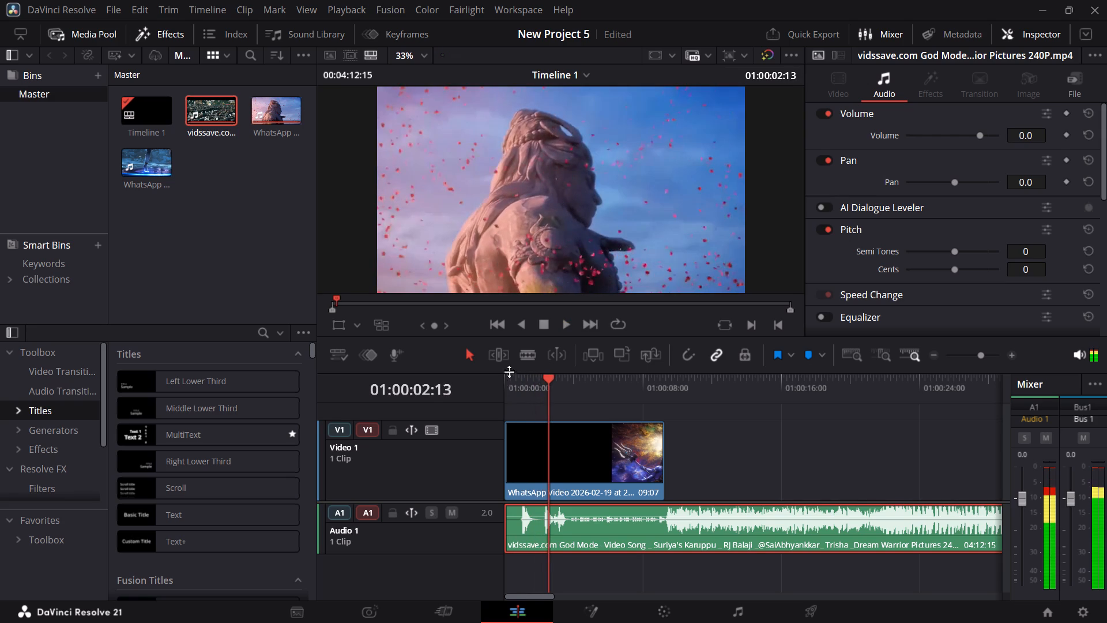
# Scrub the opening beats and split the God Mode audio clip on Audio 1 at about 01:00:03:13, just after the second beat.
pyautogui.moveTo(546, 377); pyautogui.dragTo(531, 377)
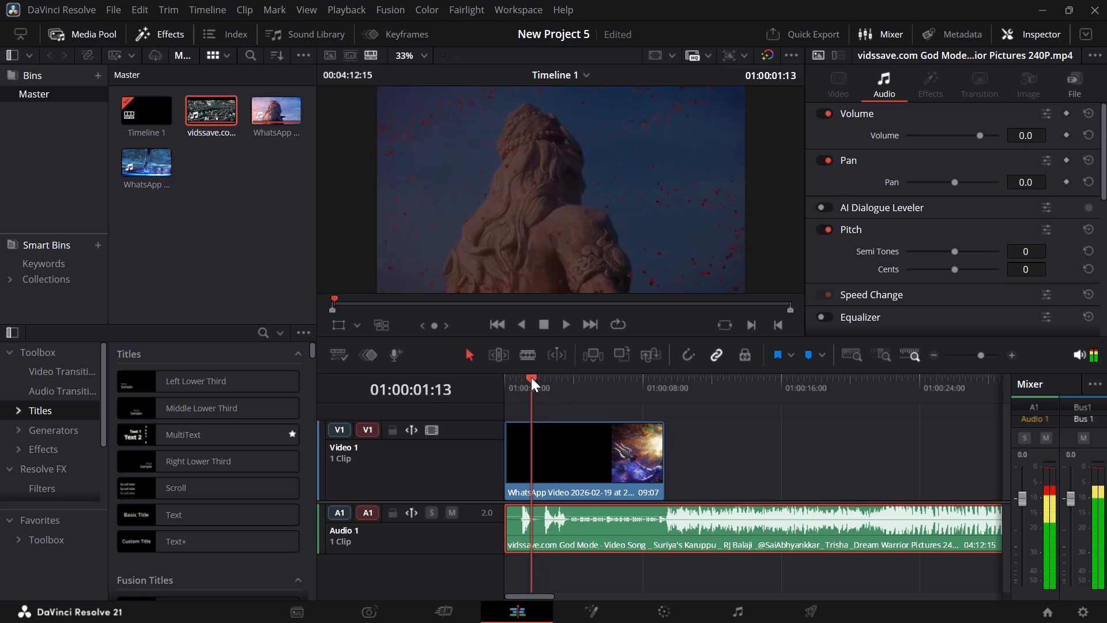
pyautogui.moveTo(531, 377); pyautogui.dragTo(519, 378)
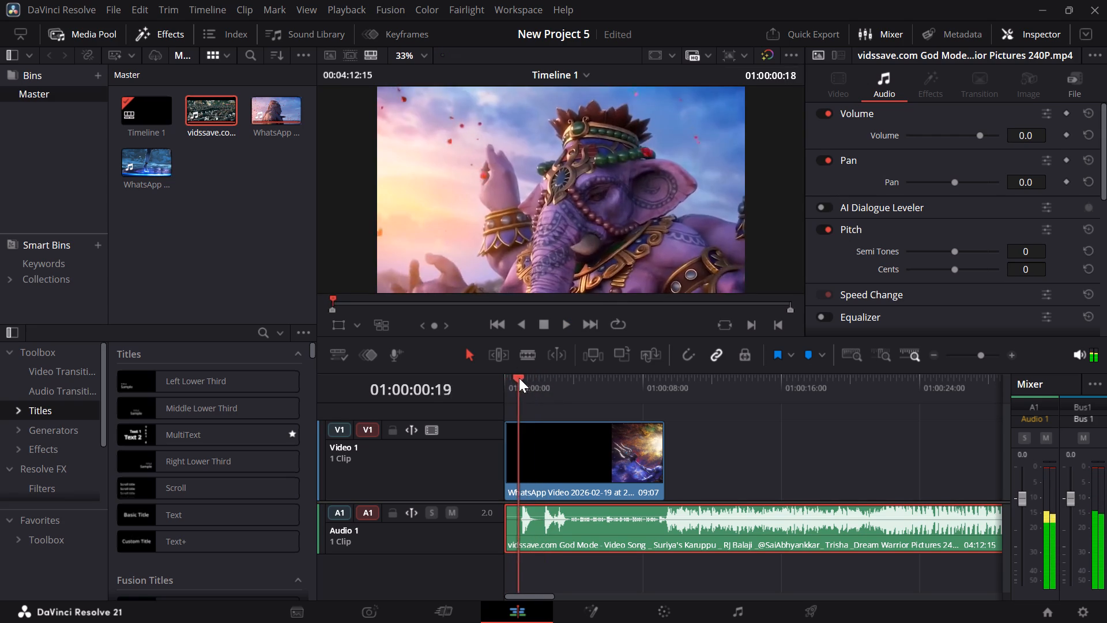
pyautogui.moveTo(519, 378); pyautogui.dragTo(530, 384)
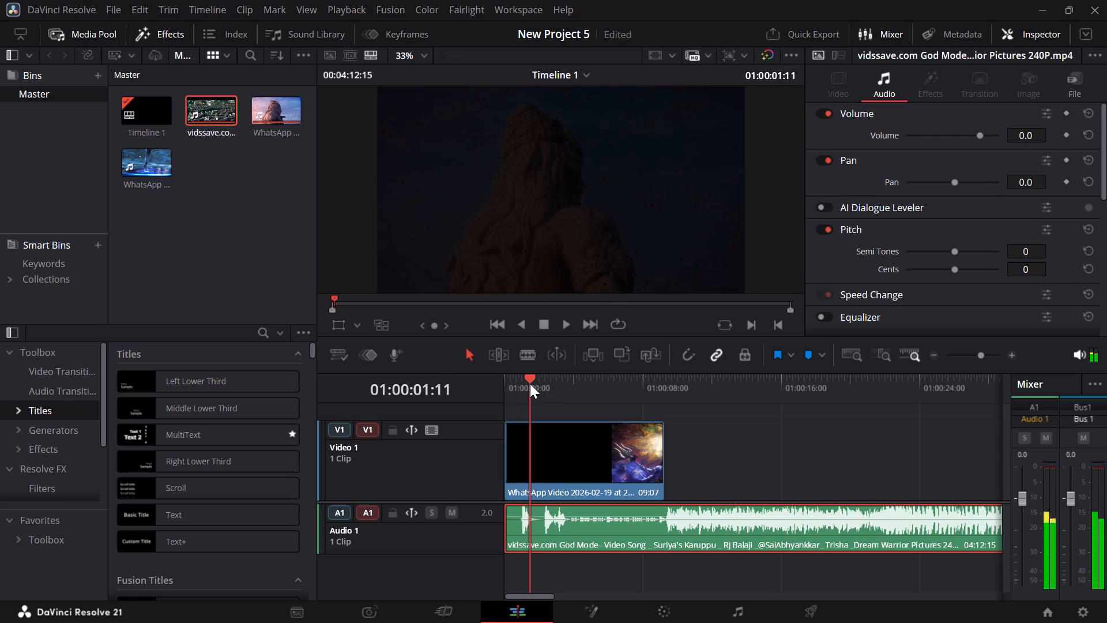
pyautogui.moveTo(530, 384); pyautogui.dragTo(530, 384)
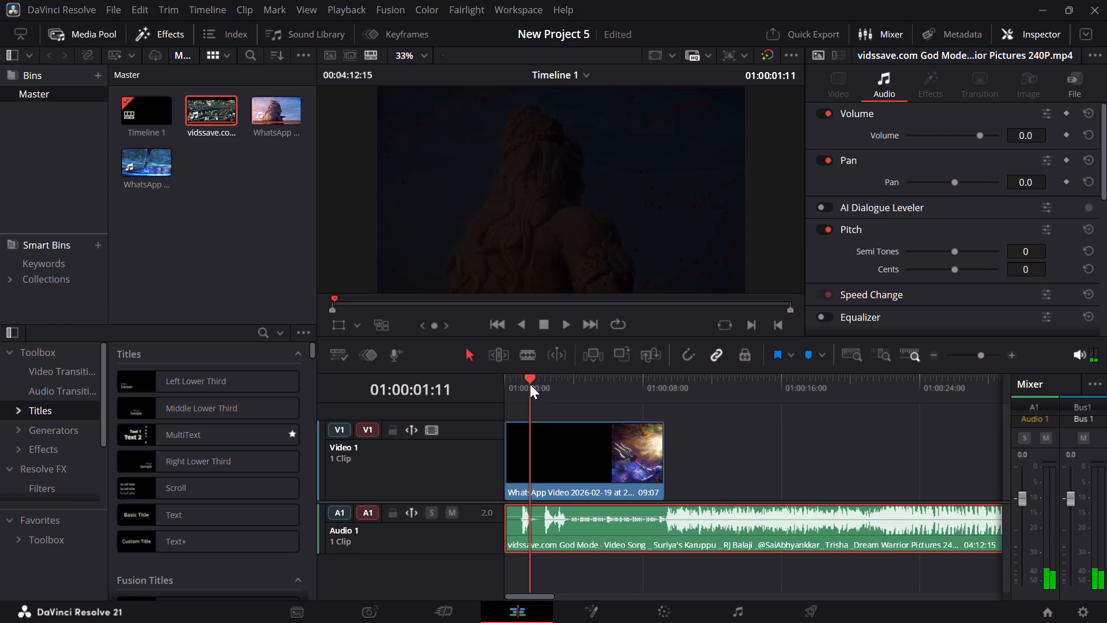
pyautogui.moveTo(530, 384); pyautogui.dragTo(542, 391)
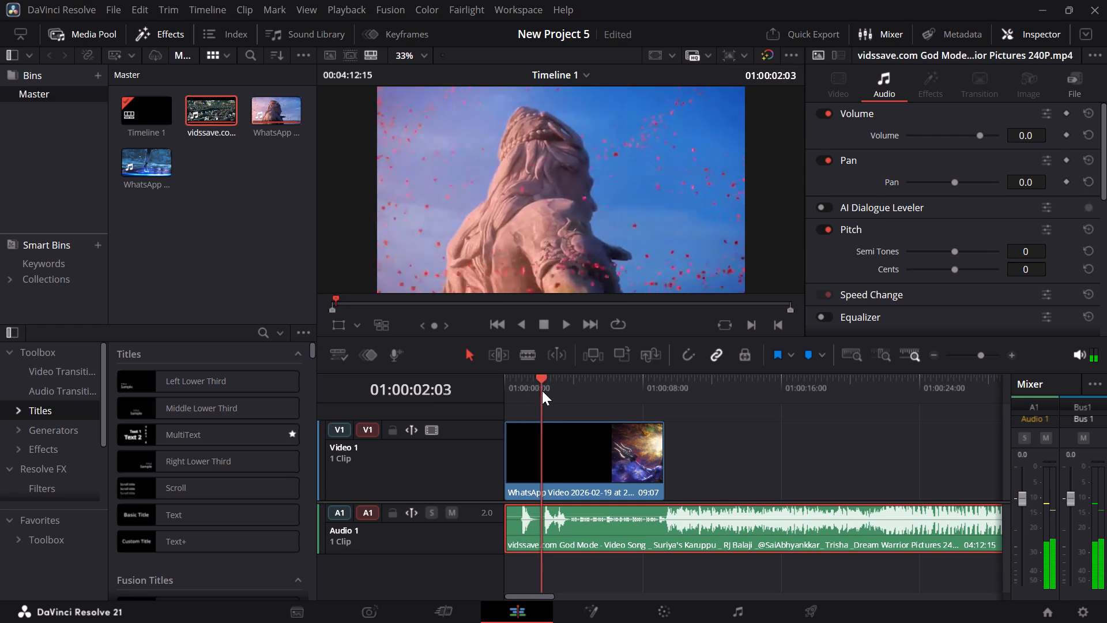
pyautogui.moveTo(542, 391); pyautogui.dragTo(567, 399)
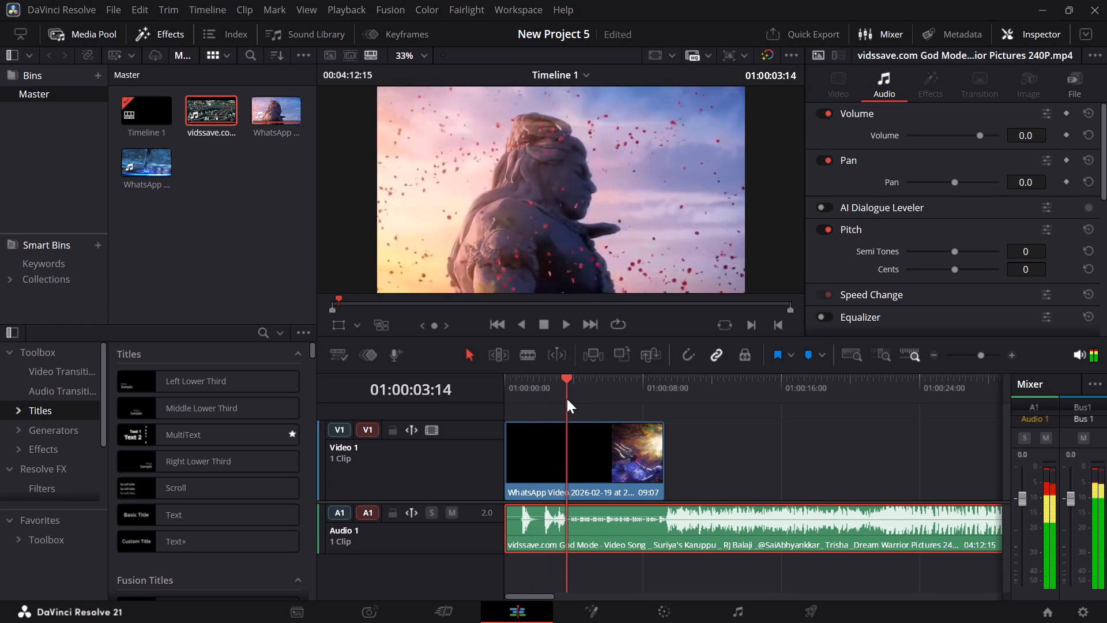
pyautogui.moveTo(567, 399); pyautogui.dragTo(563, 400)
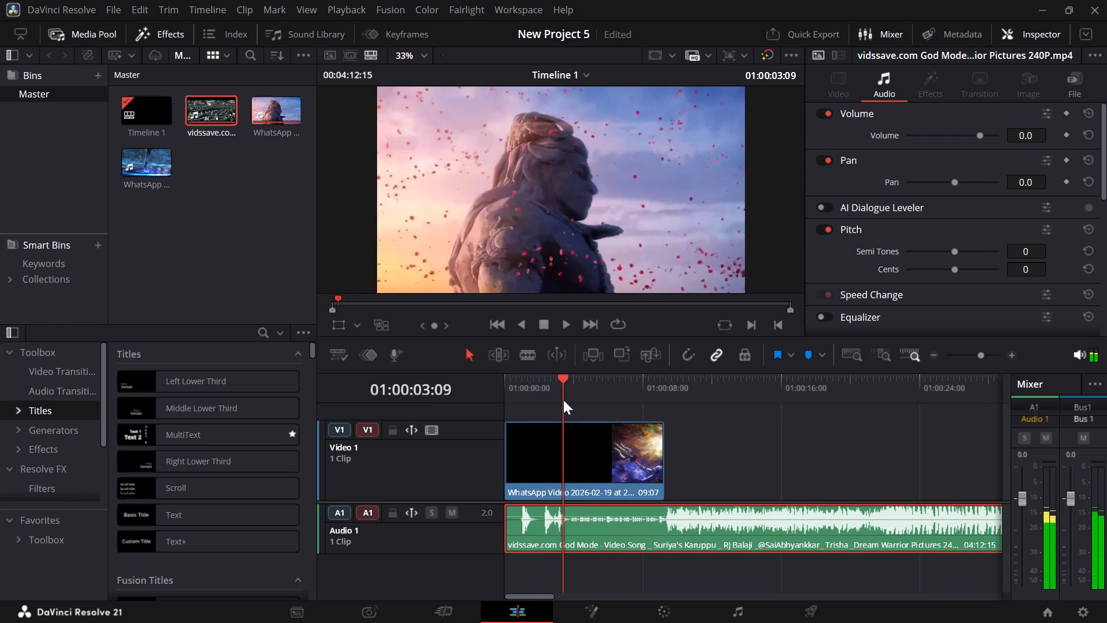
pyautogui.click(530, 358)
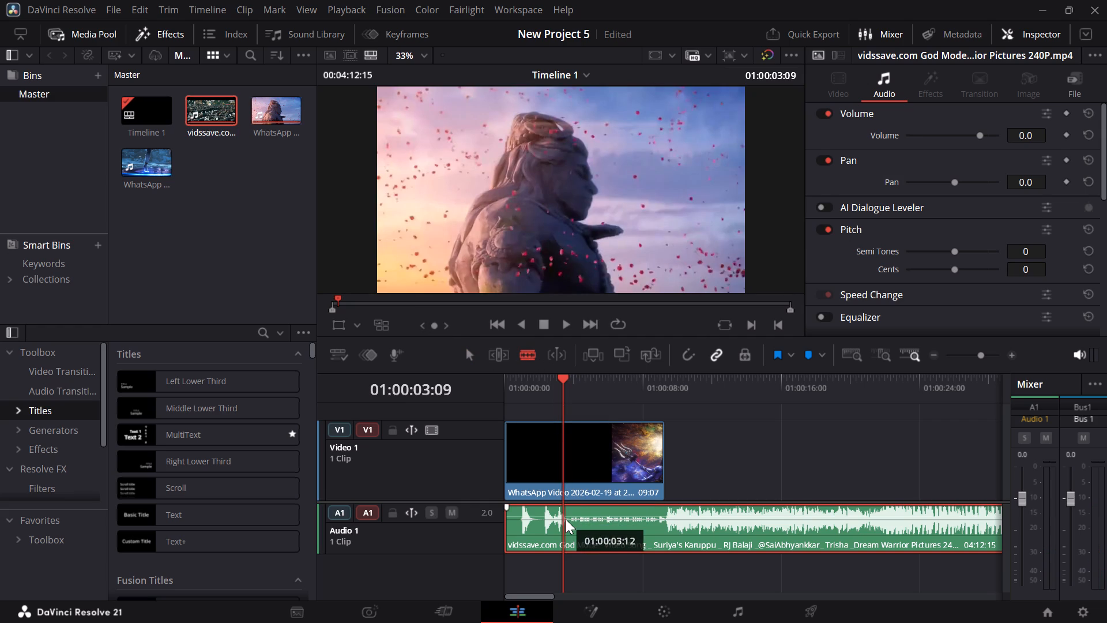
pyautogui.click(566, 519)
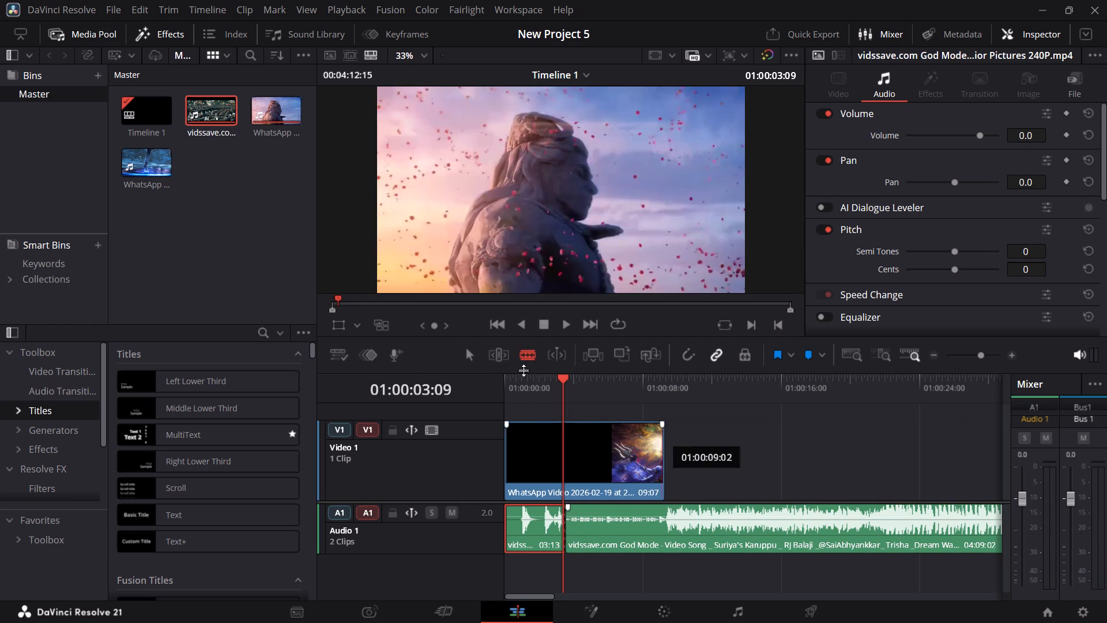
pyautogui.click(469, 357)
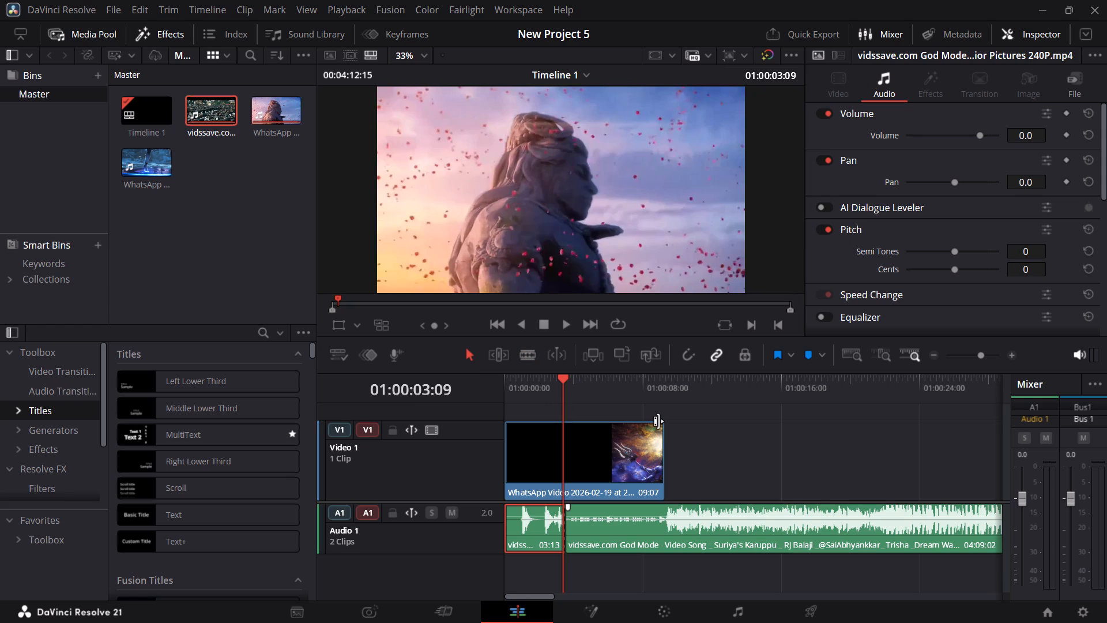
pyautogui.click(707, 442)
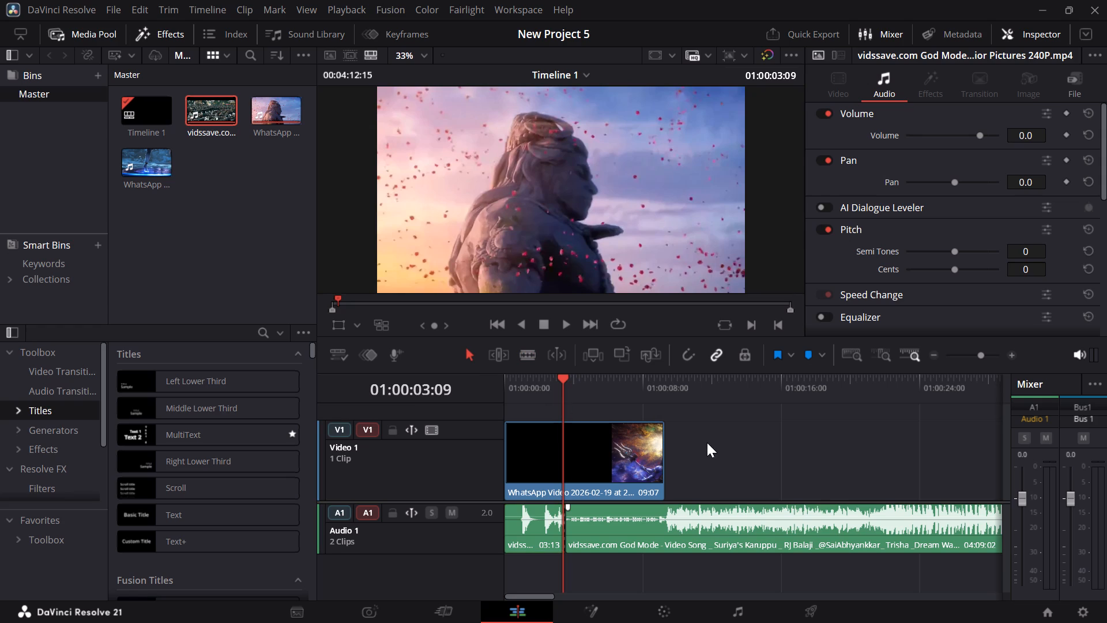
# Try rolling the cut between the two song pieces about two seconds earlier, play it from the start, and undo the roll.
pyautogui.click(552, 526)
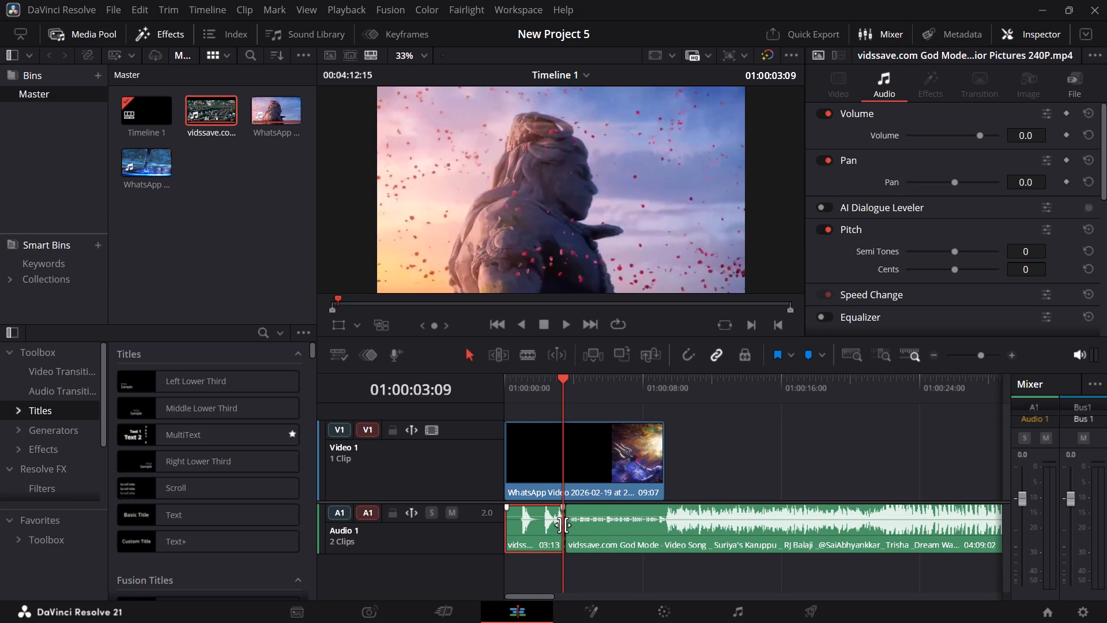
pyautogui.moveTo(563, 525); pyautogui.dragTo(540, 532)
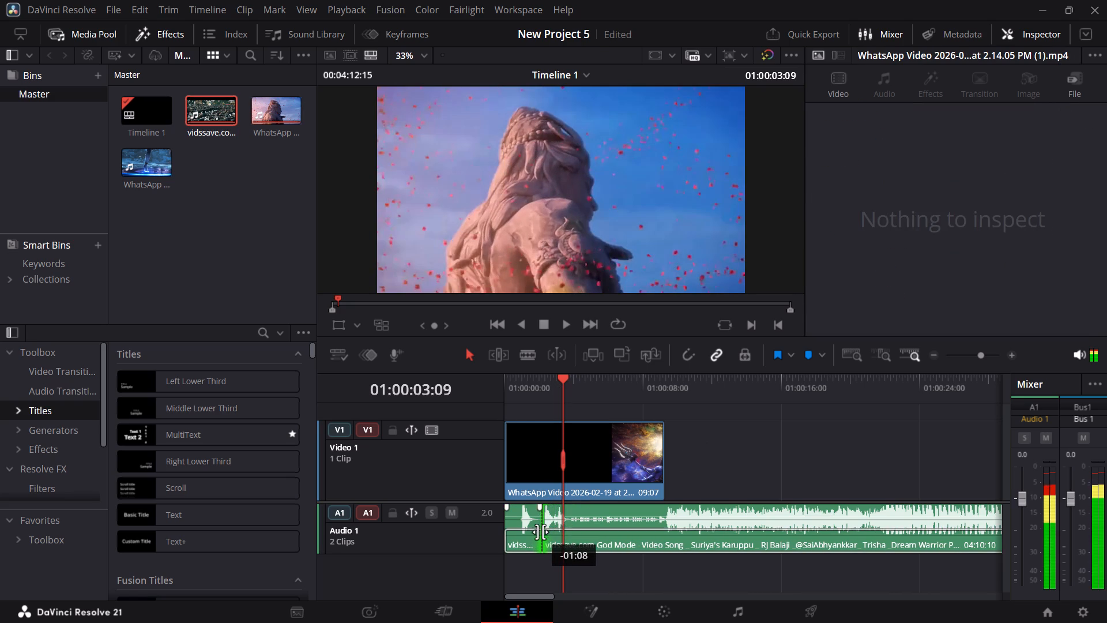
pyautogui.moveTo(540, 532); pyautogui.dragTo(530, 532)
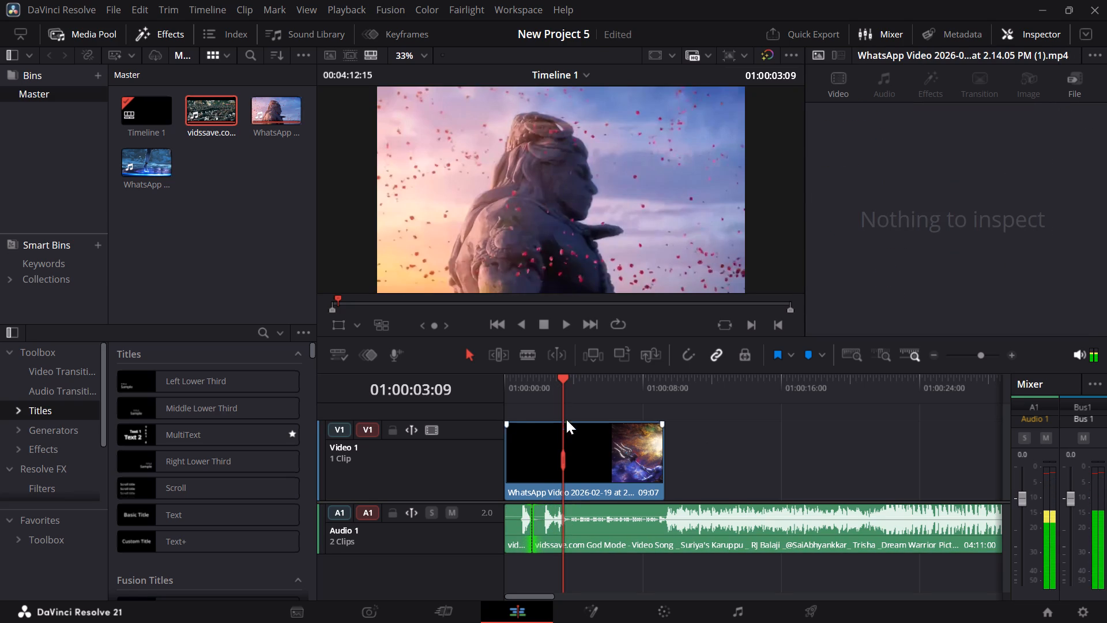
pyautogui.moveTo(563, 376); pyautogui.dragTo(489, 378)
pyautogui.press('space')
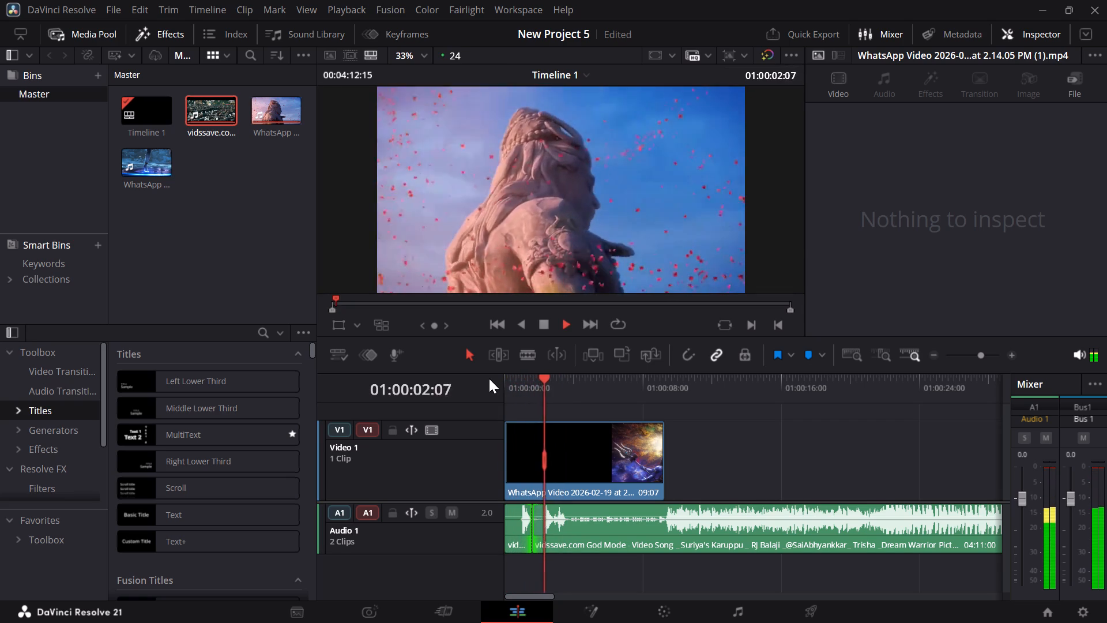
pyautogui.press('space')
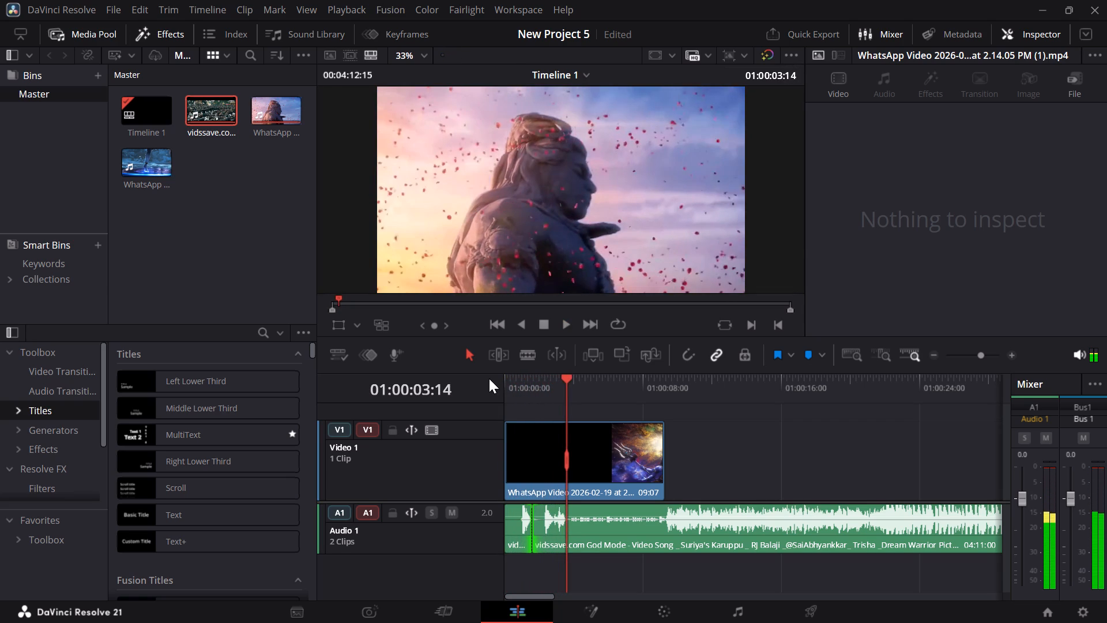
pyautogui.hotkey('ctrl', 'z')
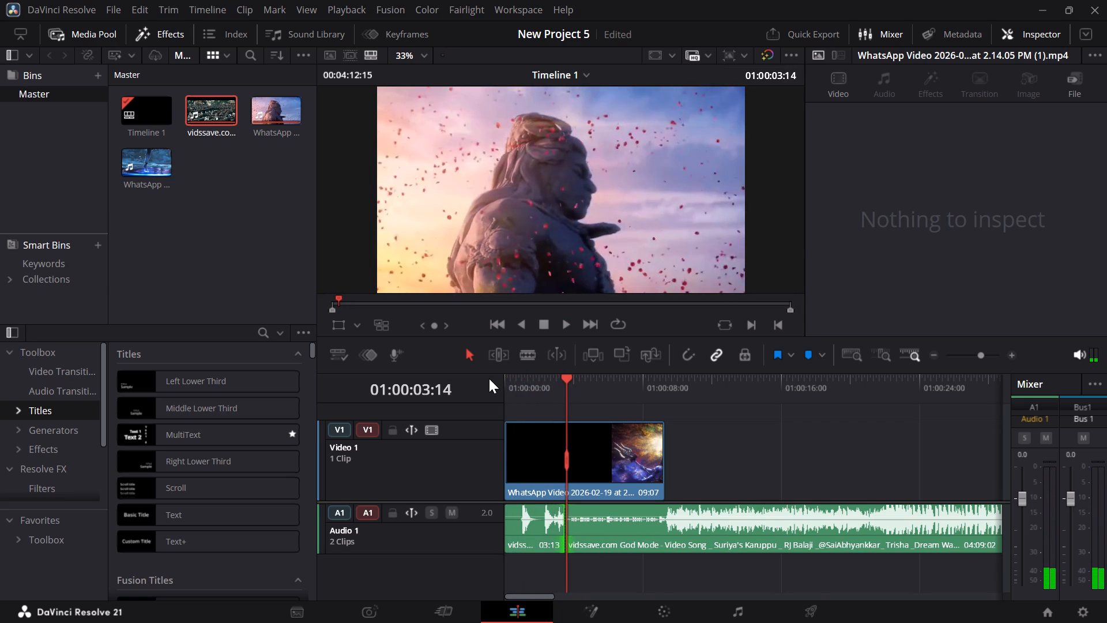
# Move the second song piece about three seconds later on Audio 1, leaving a gap after the first piece.
pyautogui.click(630, 516)
pyautogui.moveTo(630, 516); pyautogui.dragTo(633, 532)
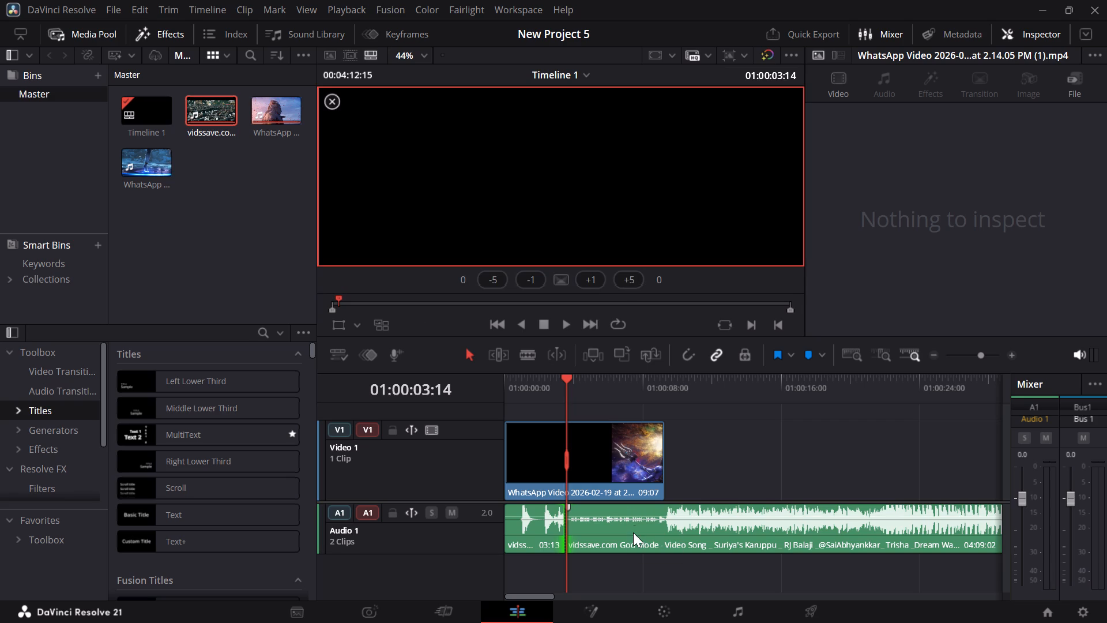
pyautogui.moveTo(626, 532); pyautogui.dragTo(673, 531)
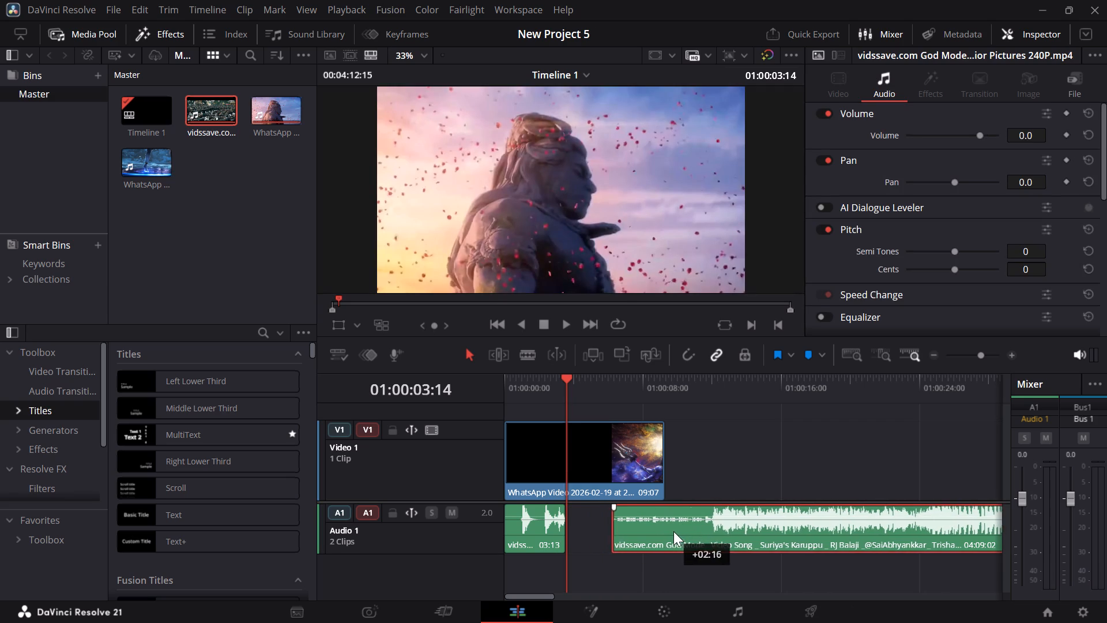
pyautogui.moveTo(673, 531); pyautogui.dragTo(683, 531)
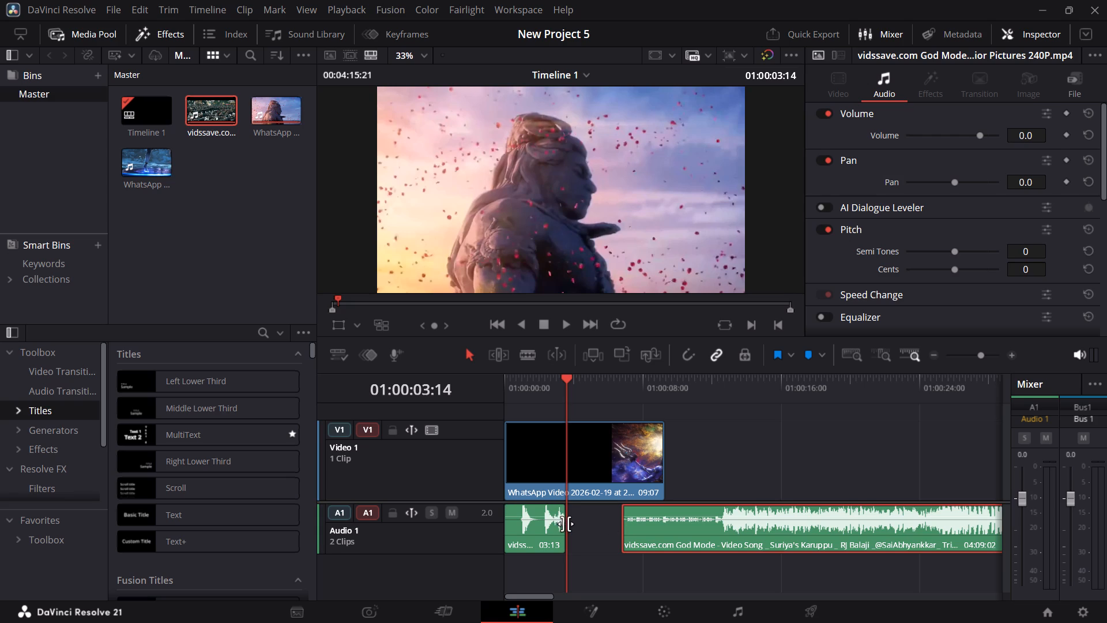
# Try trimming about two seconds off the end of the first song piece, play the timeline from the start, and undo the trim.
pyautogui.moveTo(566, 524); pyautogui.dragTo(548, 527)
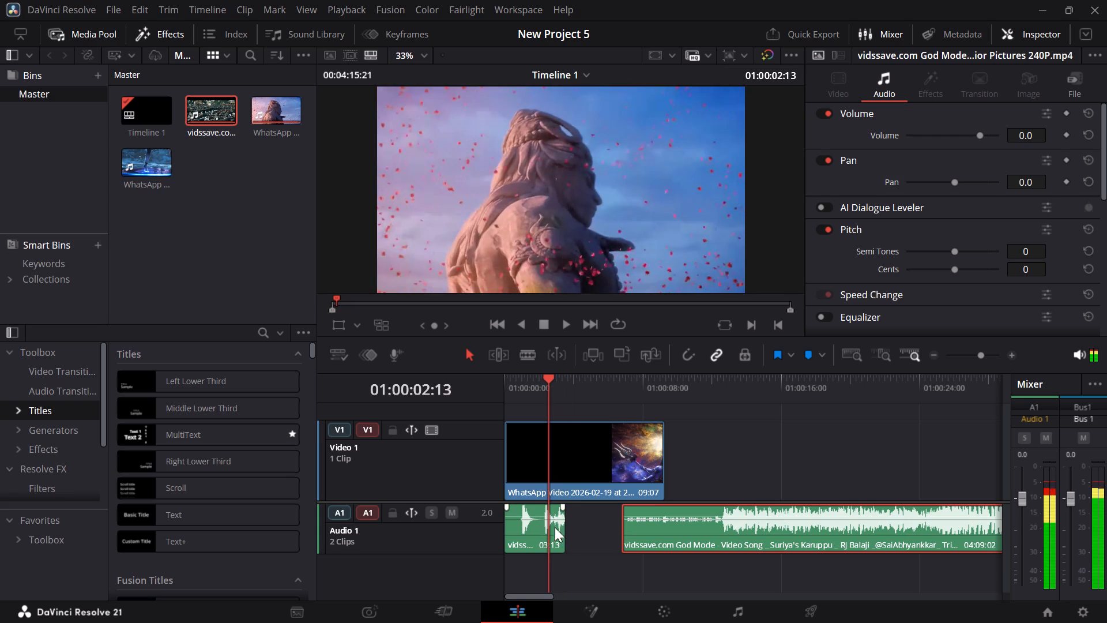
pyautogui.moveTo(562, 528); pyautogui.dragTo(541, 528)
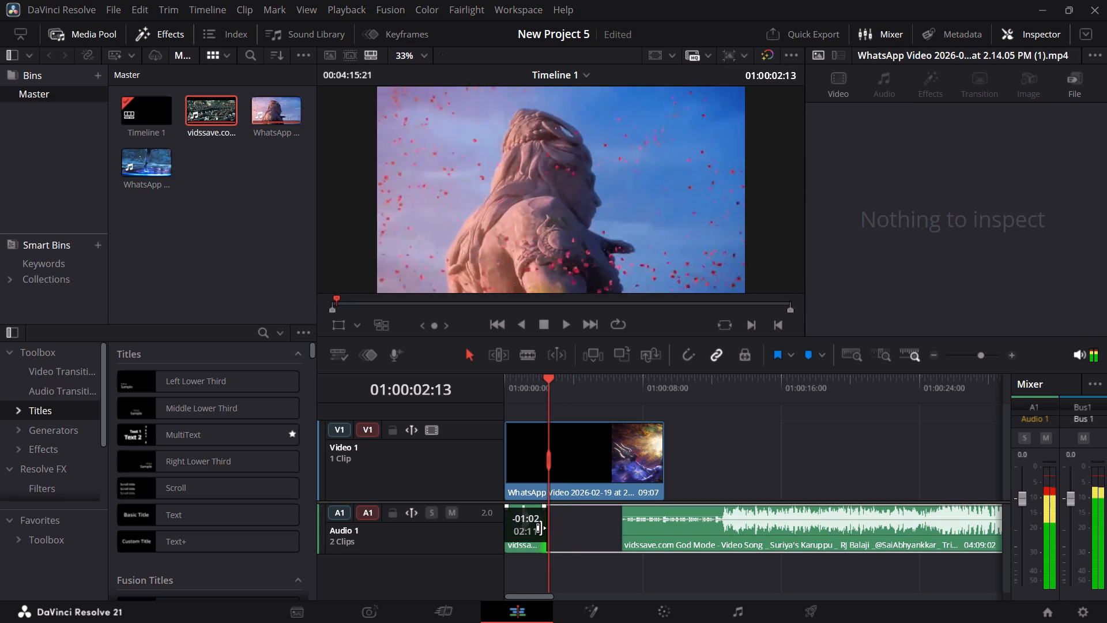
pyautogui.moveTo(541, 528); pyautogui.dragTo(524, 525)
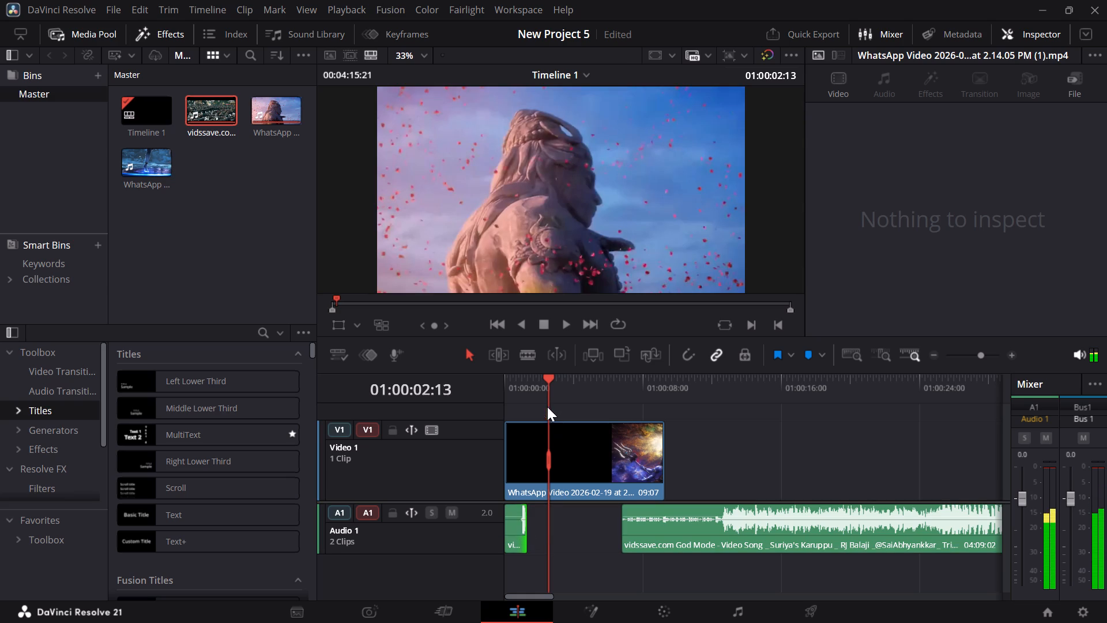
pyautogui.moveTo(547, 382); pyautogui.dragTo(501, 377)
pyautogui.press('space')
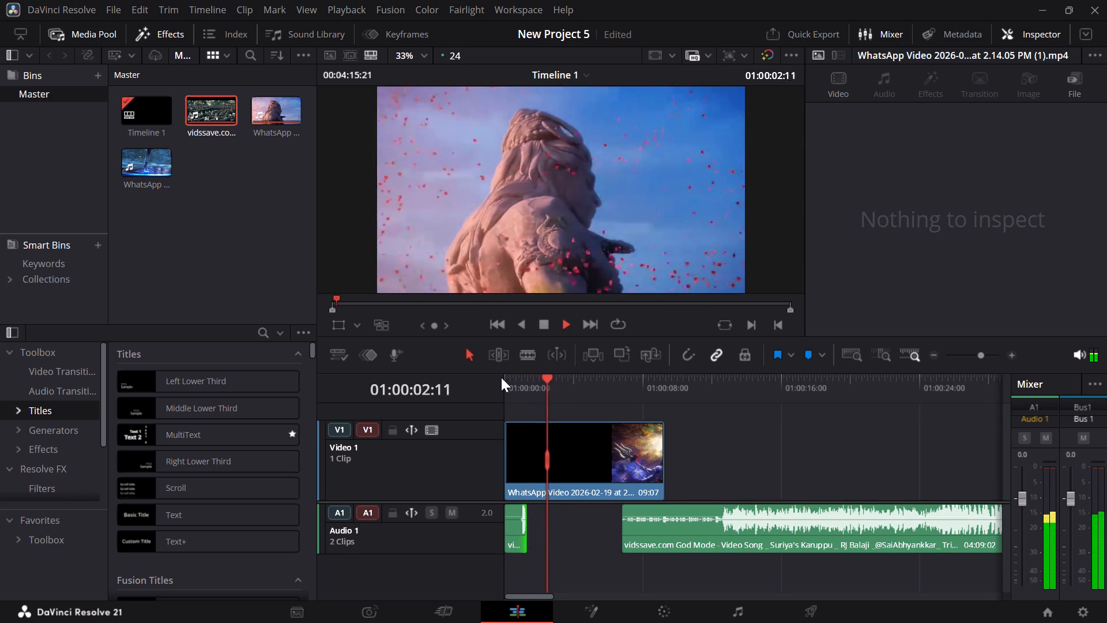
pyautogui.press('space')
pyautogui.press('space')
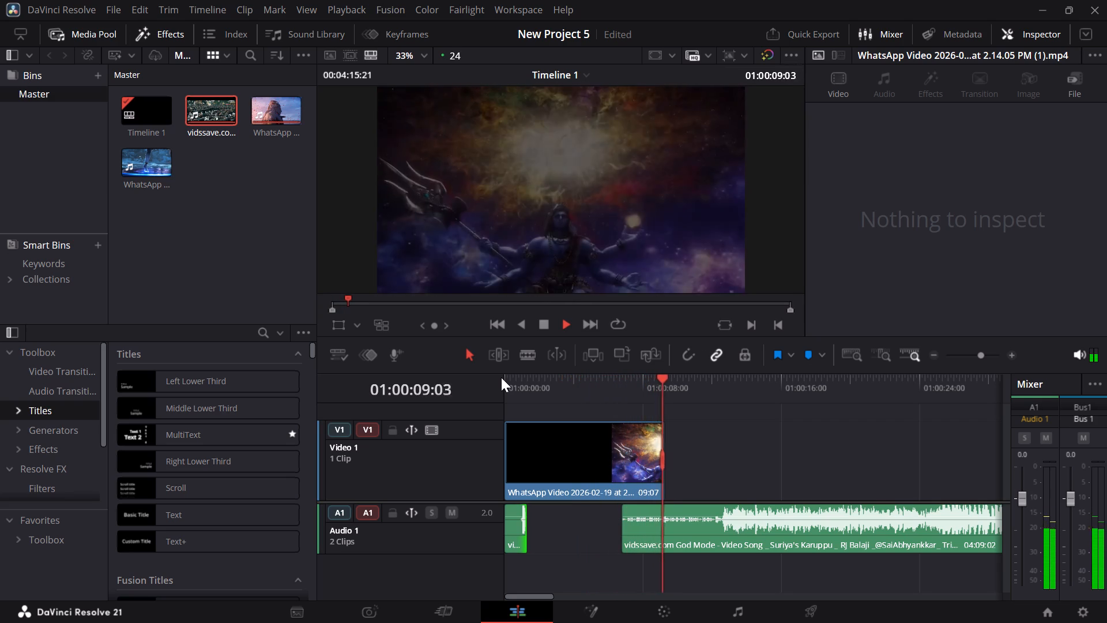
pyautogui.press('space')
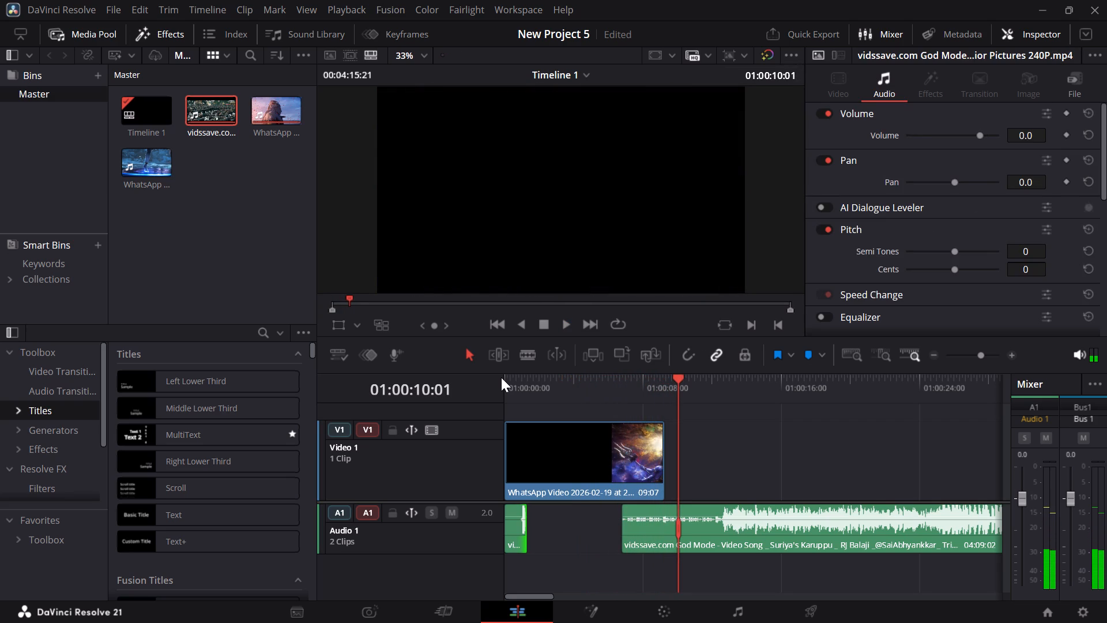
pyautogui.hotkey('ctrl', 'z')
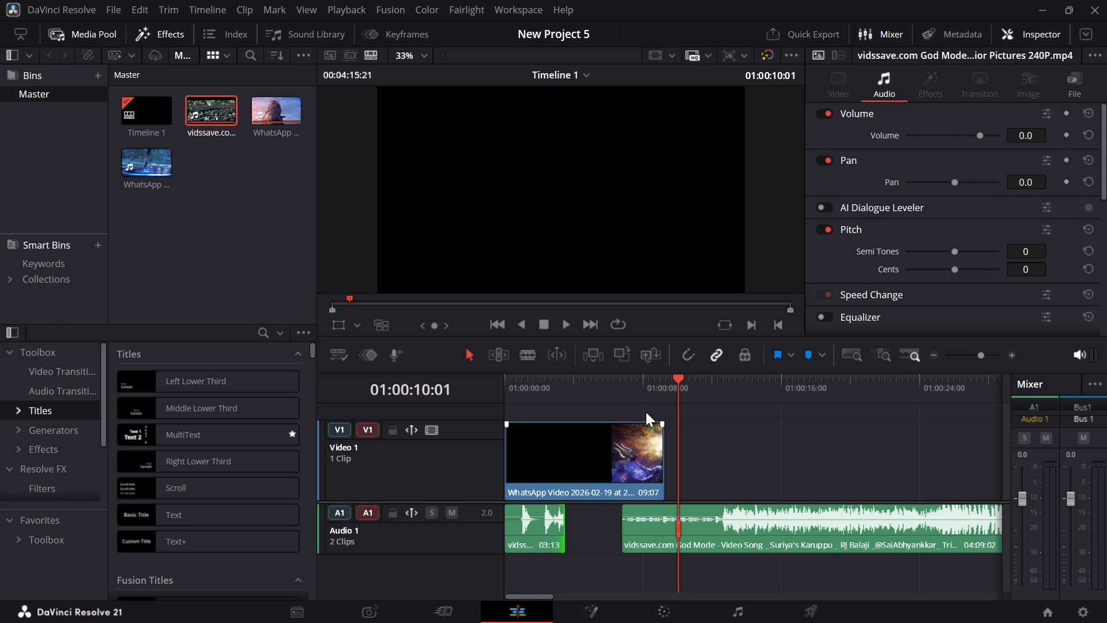
# Return the playhead to the start of the timeline.
pyautogui.moveTo(680, 376); pyautogui.dragTo(538, 383)
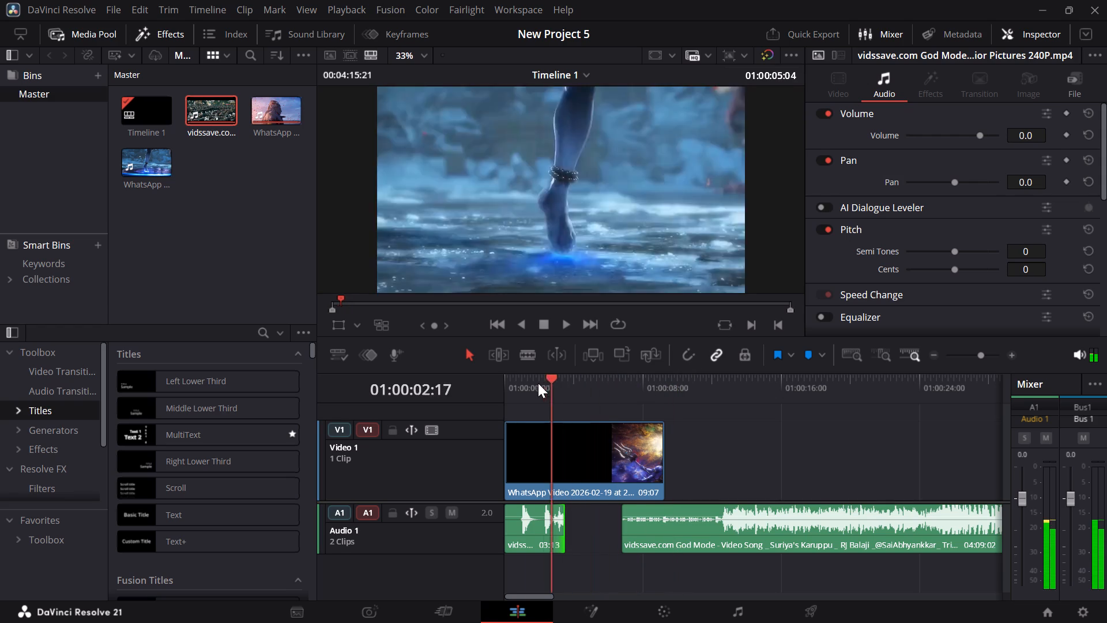
pyautogui.moveTo(538, 383); pyautogui.dragTo(506, 385)
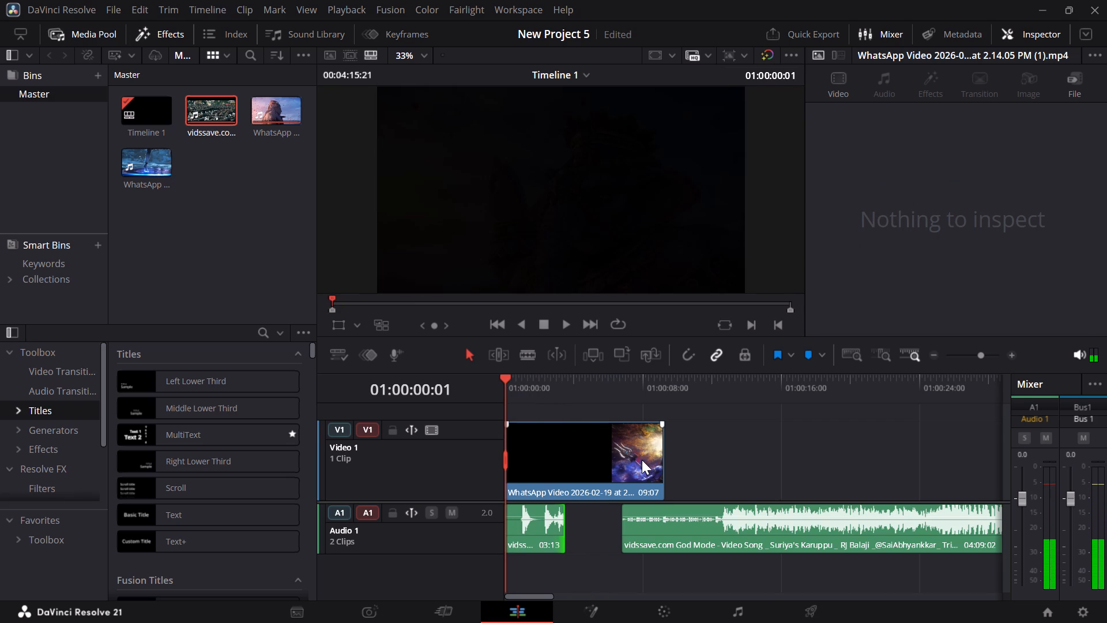
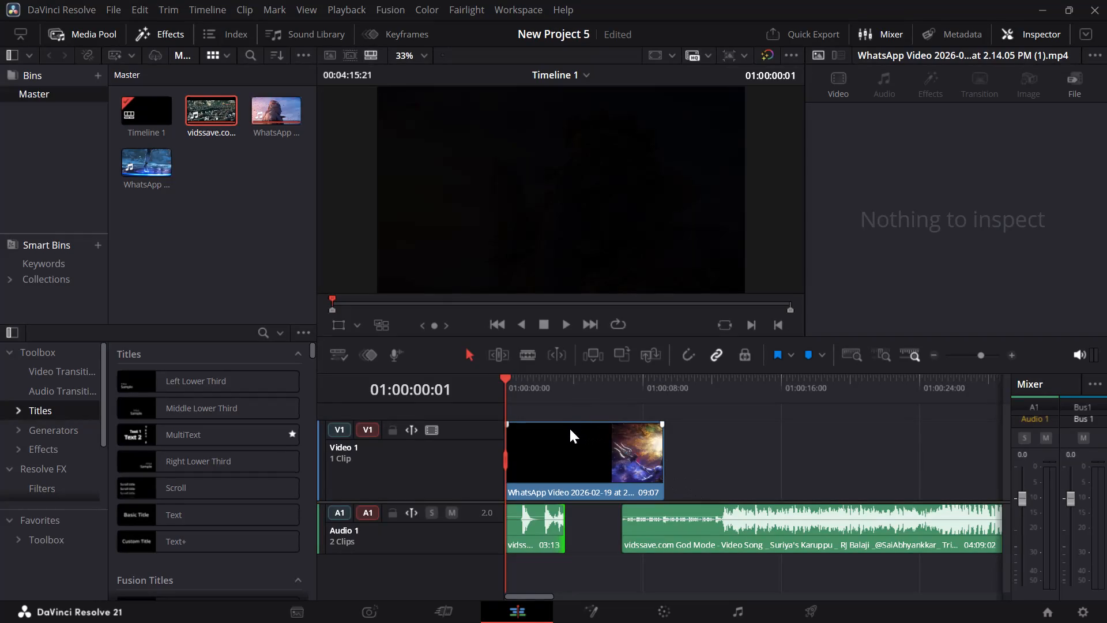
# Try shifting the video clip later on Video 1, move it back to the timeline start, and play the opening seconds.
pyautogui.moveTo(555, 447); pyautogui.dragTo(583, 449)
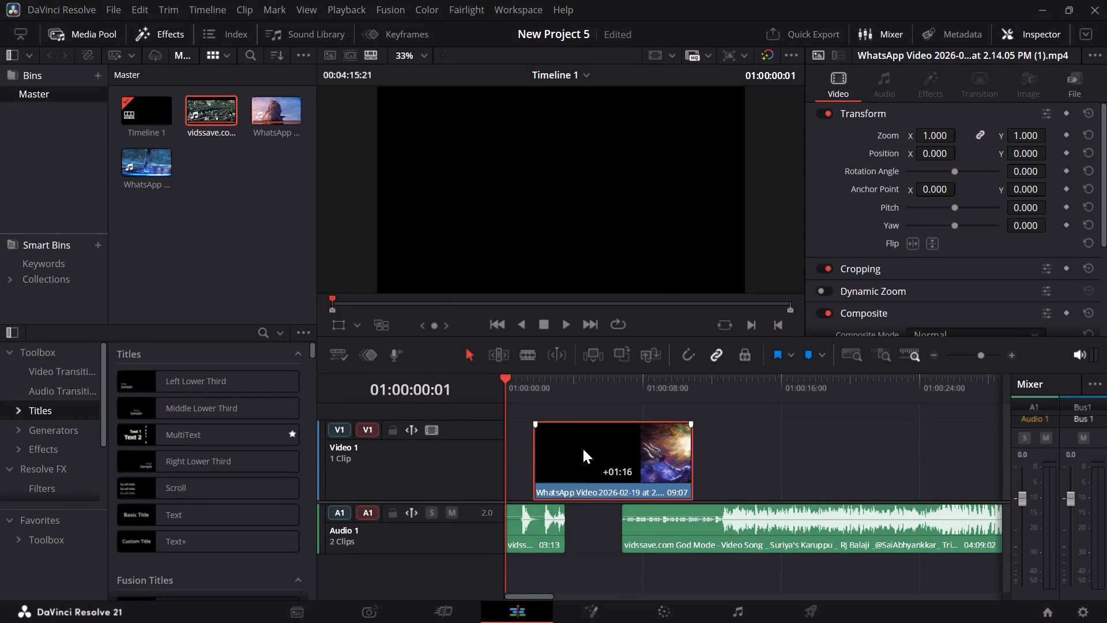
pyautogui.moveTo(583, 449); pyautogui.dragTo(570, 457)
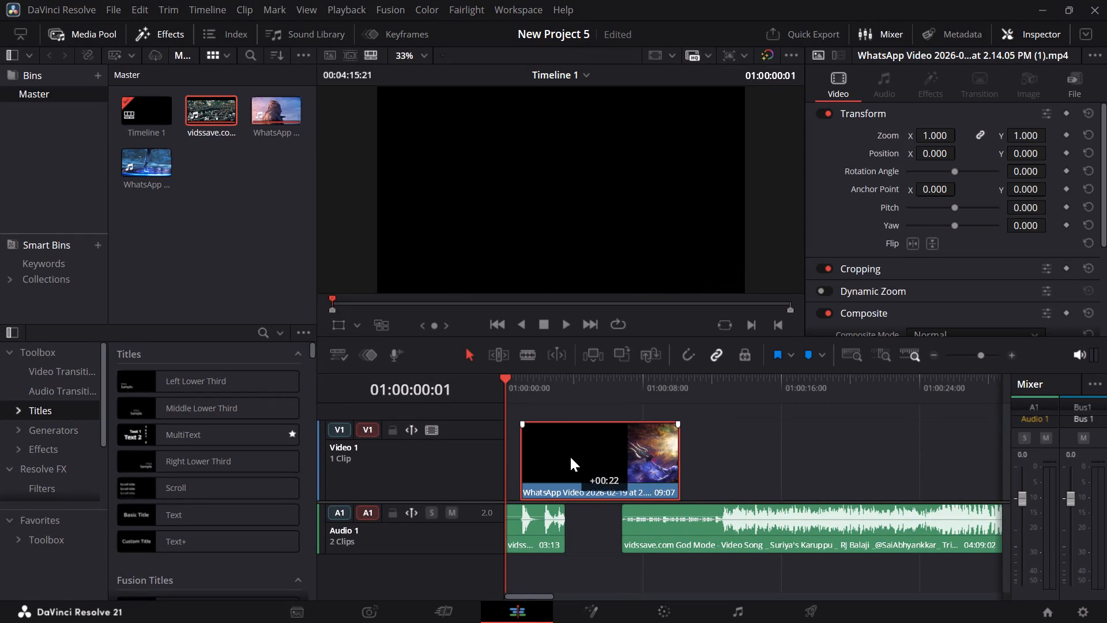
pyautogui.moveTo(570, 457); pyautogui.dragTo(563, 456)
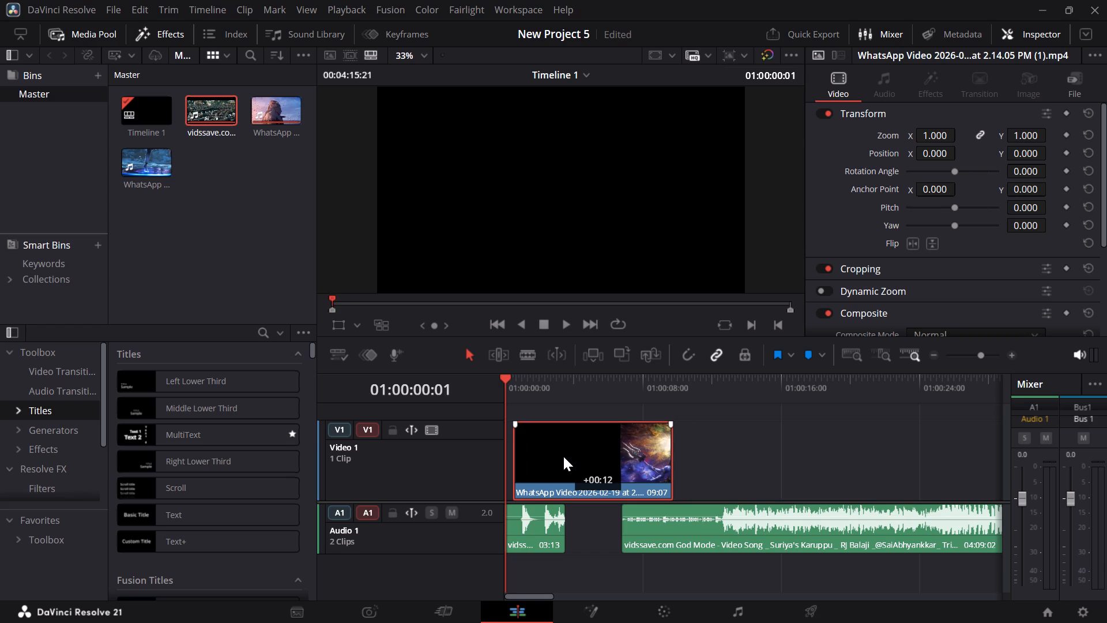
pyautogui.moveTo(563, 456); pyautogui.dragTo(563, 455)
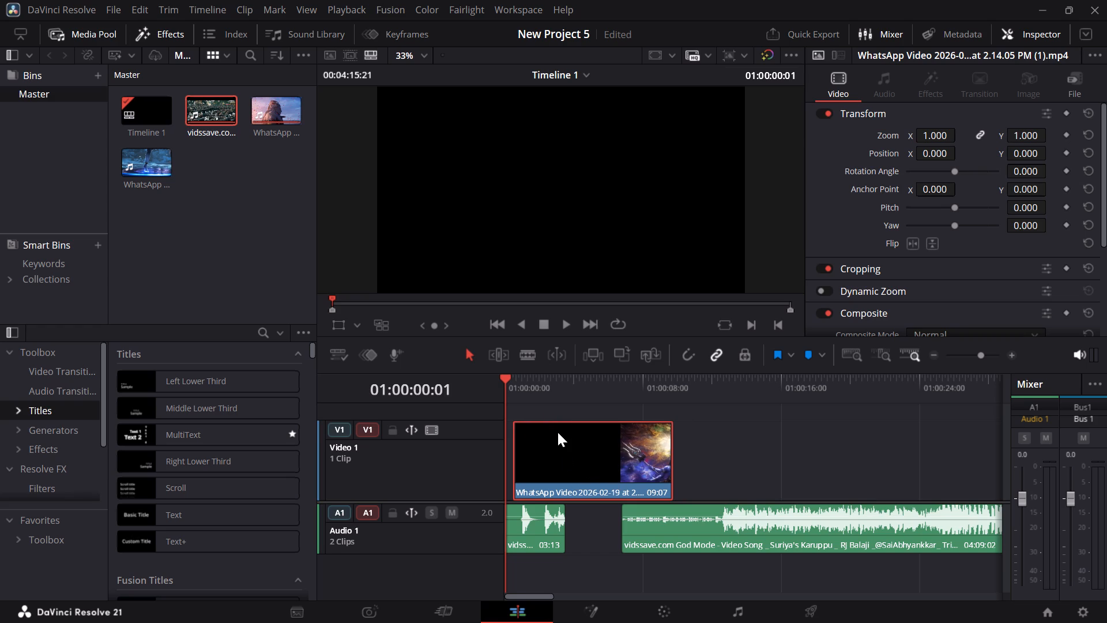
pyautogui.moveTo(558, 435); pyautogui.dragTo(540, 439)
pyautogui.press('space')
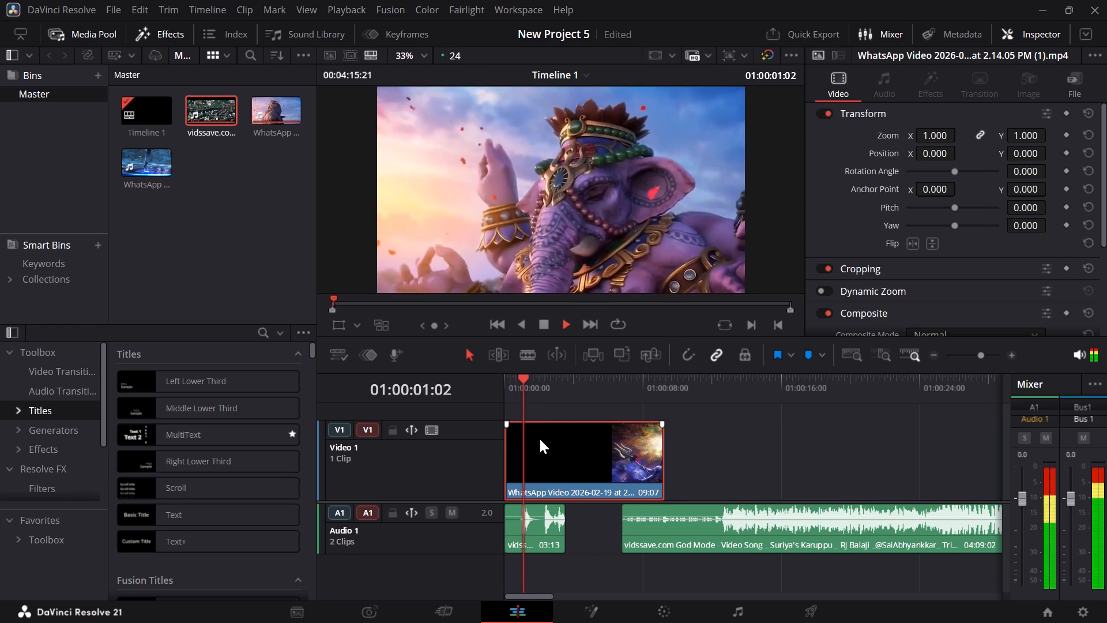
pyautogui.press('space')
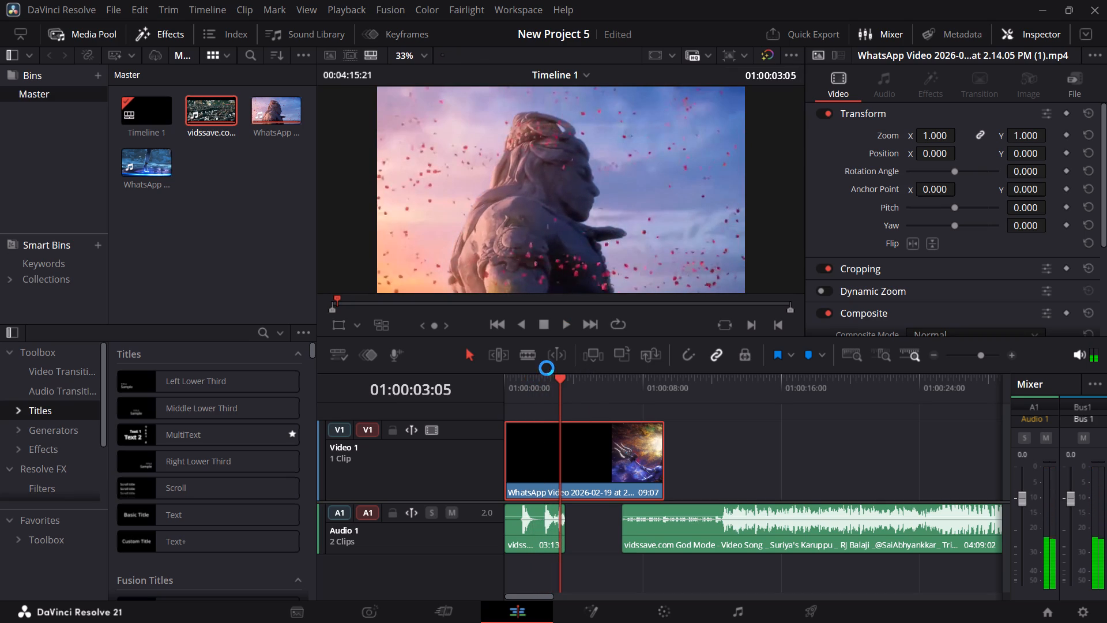
# Cut the first song piece about 15 frames in, delete the short opening part, and ripple delete the gap it leaves.
pyautogui.click(532, 362)
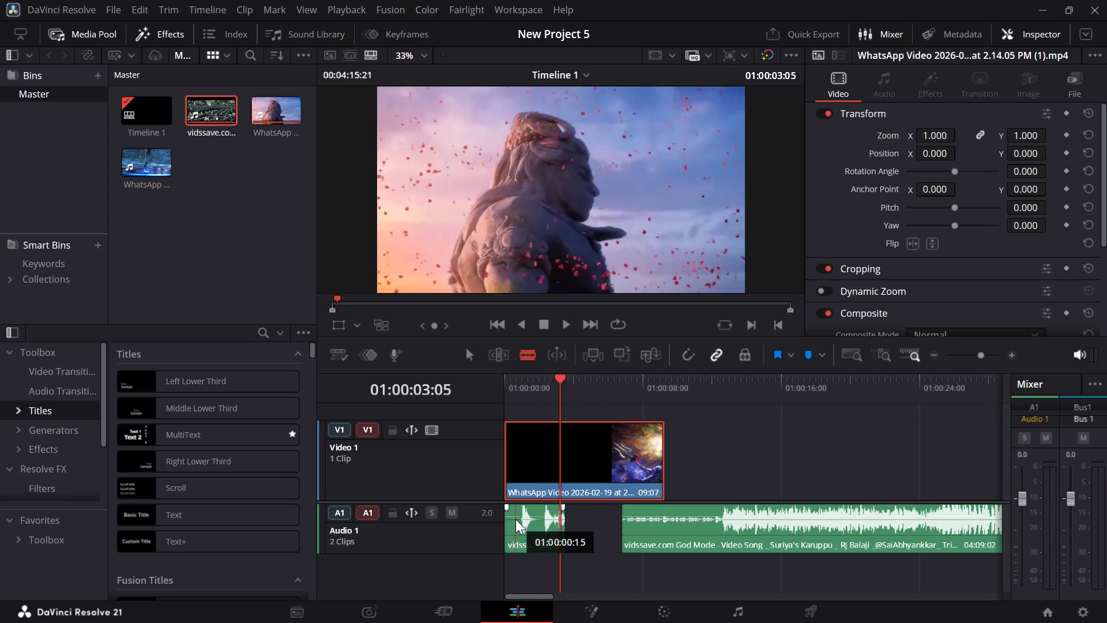
pyautogui.click(515, 519)
pyautogui.click(472, 347)
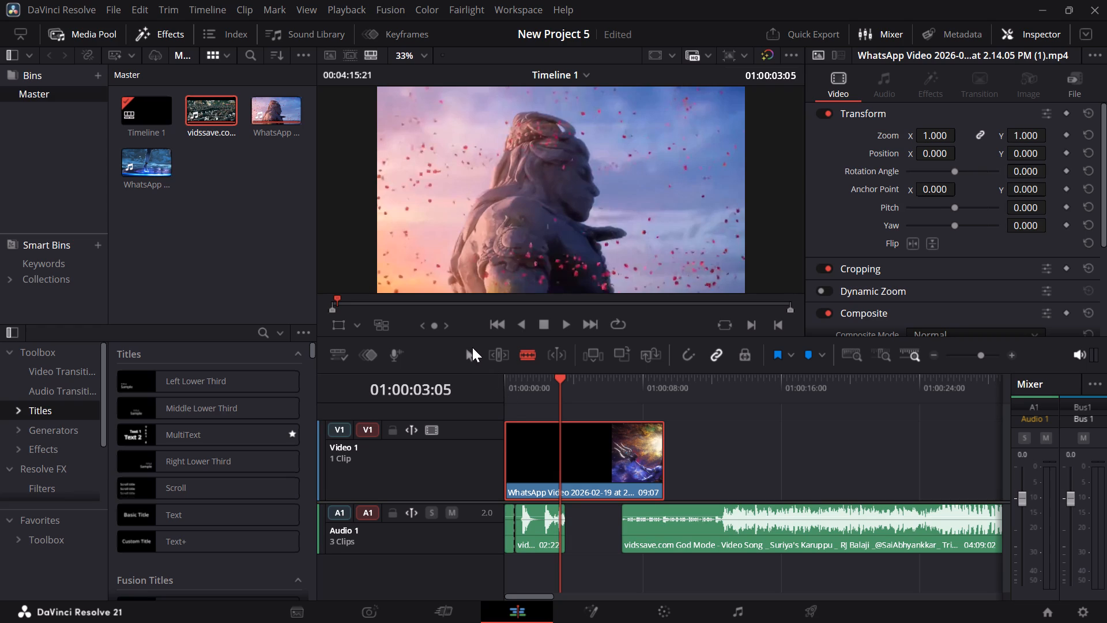
pyautogui.click(506, 532)
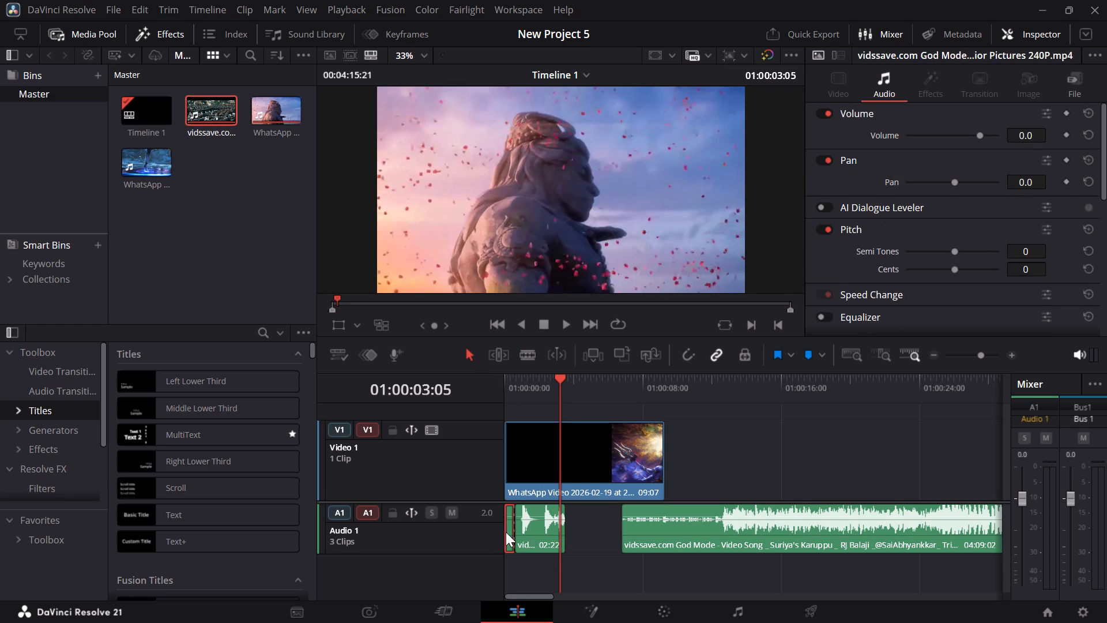
pyautogui.press('BackSpace')
pyautogui.click(510, 534)
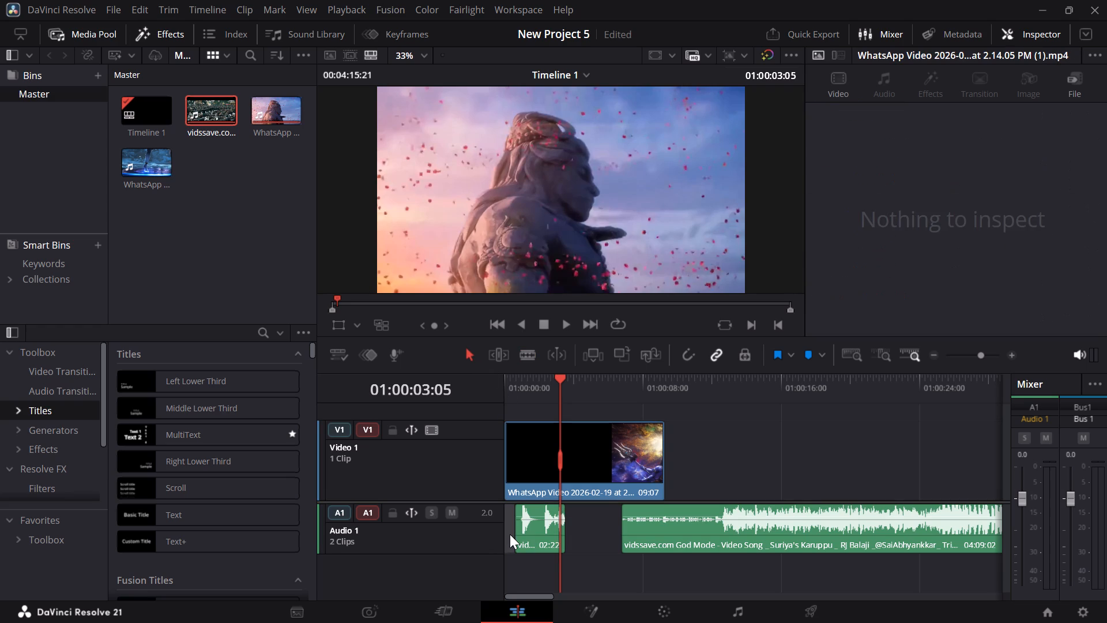
pyautogui.press('BackSpace')
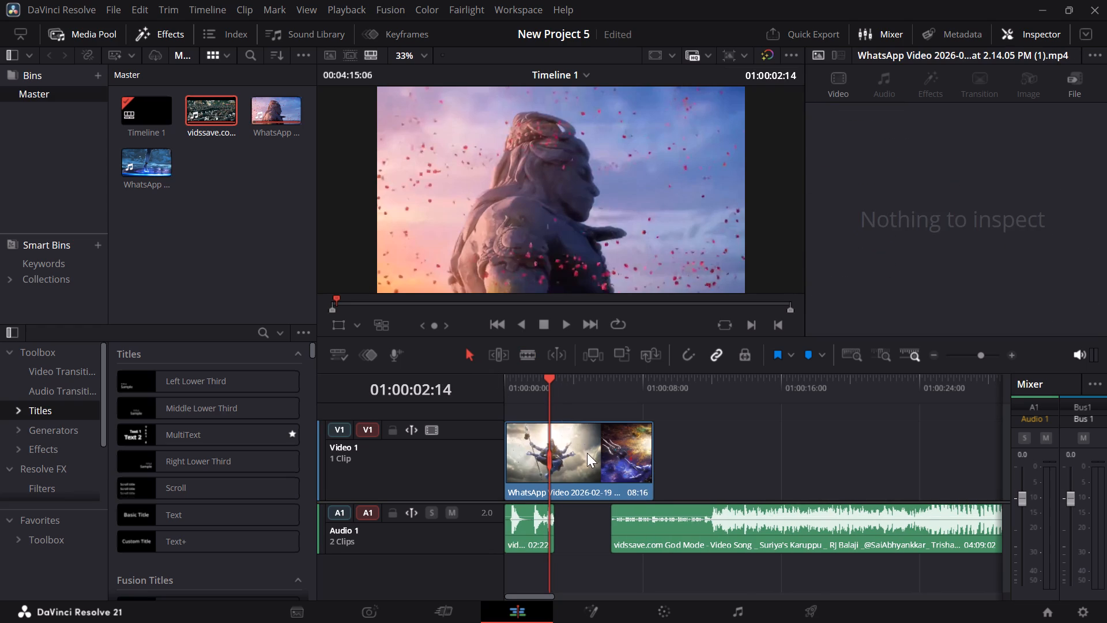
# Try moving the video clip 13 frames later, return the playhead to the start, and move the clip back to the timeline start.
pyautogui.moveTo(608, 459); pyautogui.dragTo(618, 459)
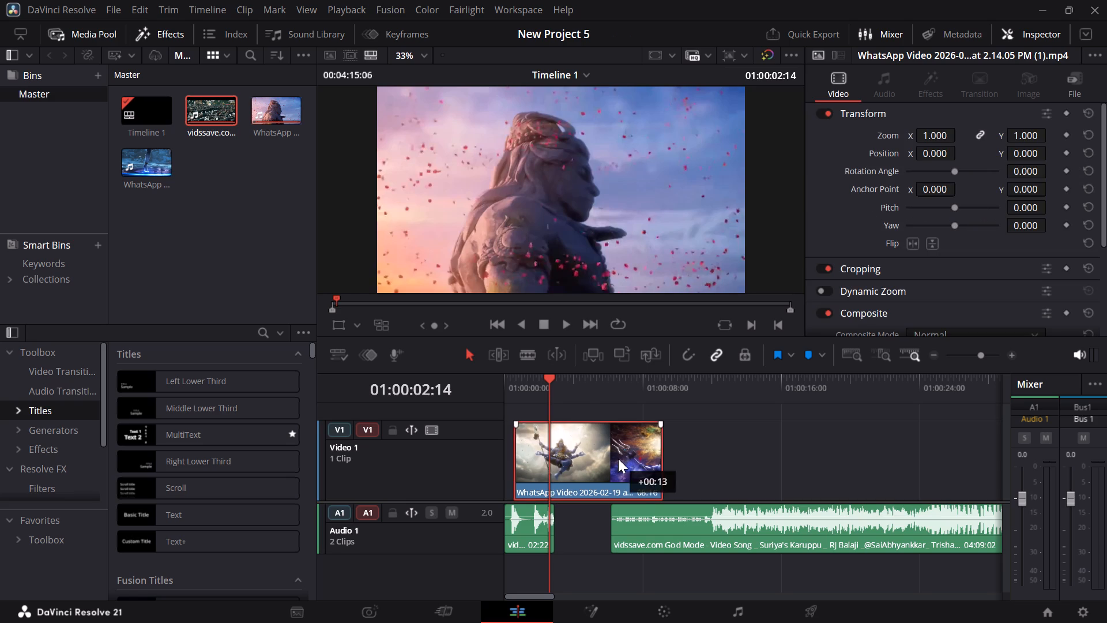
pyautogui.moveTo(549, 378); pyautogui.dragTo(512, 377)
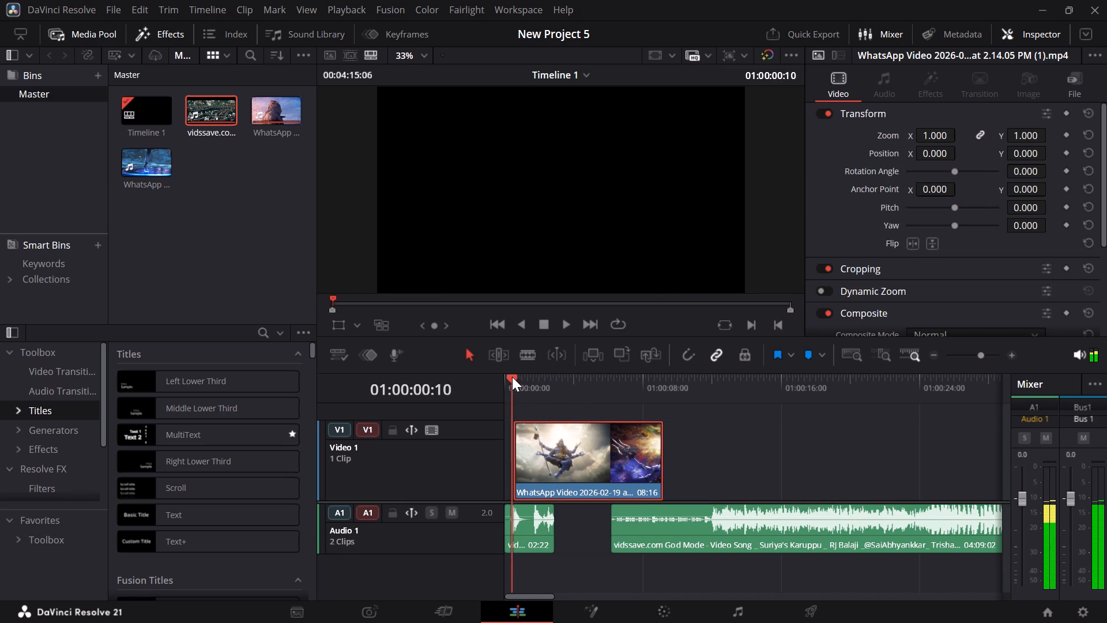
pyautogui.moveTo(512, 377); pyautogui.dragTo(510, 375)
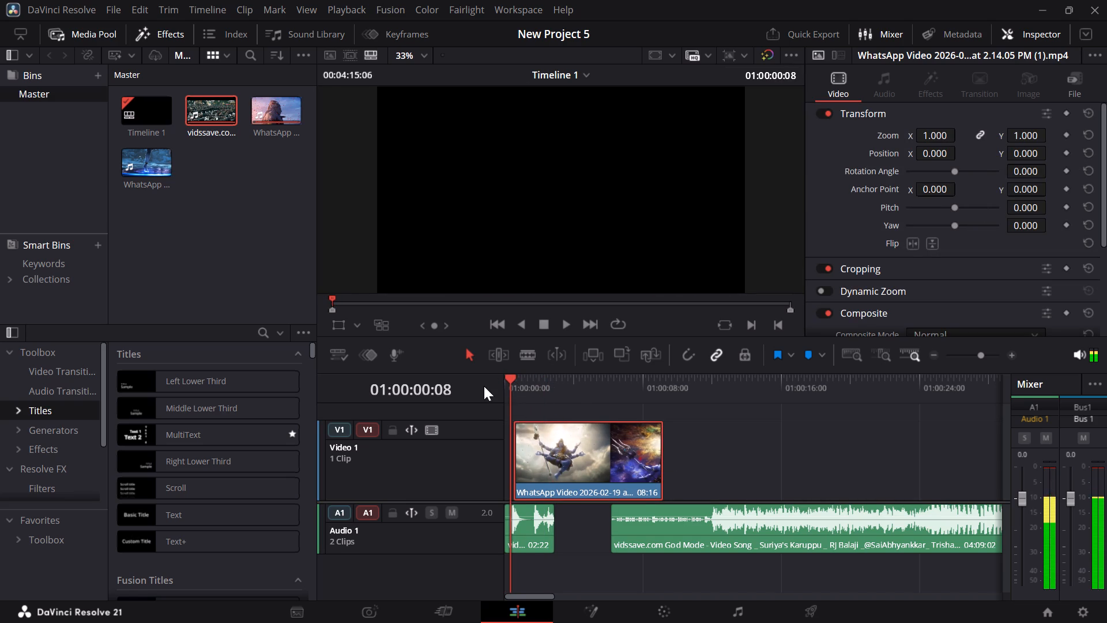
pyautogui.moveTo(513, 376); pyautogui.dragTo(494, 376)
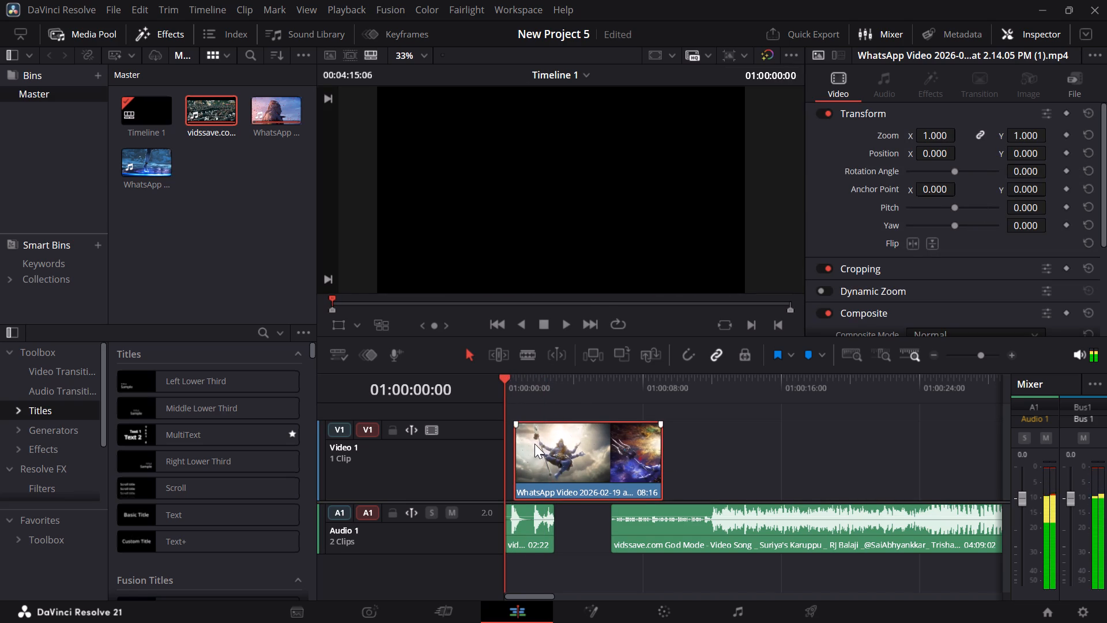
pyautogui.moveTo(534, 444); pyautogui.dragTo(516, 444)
# Play the timeline from the start, cut the second song piece about four seconds in, and delete the part before the cut.
pyautogui.press('space')
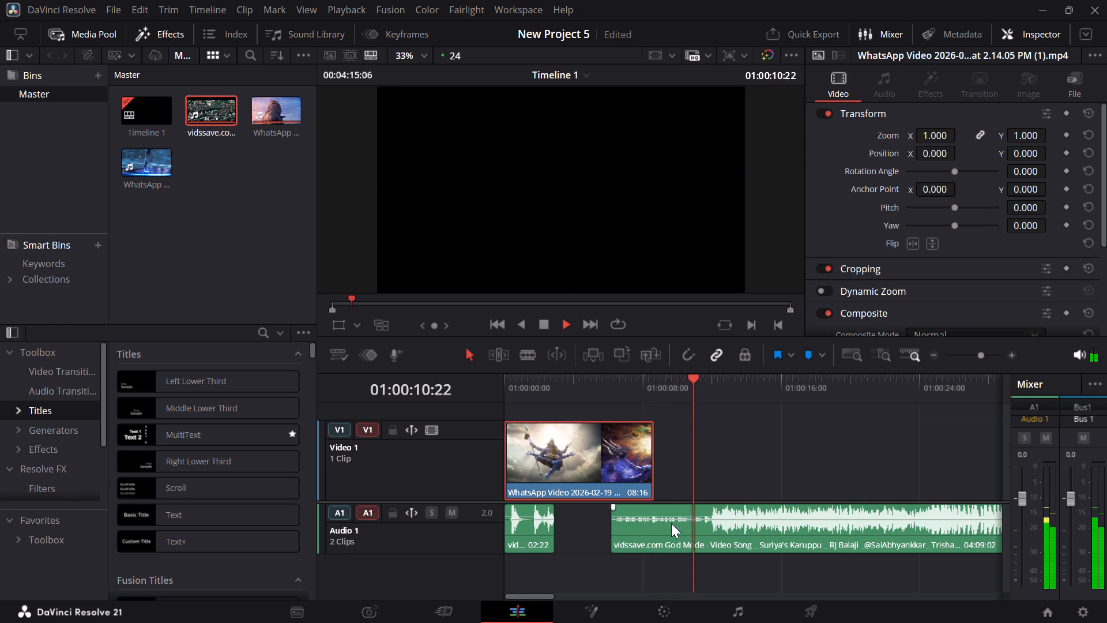
pyautogui.click(528, 361)
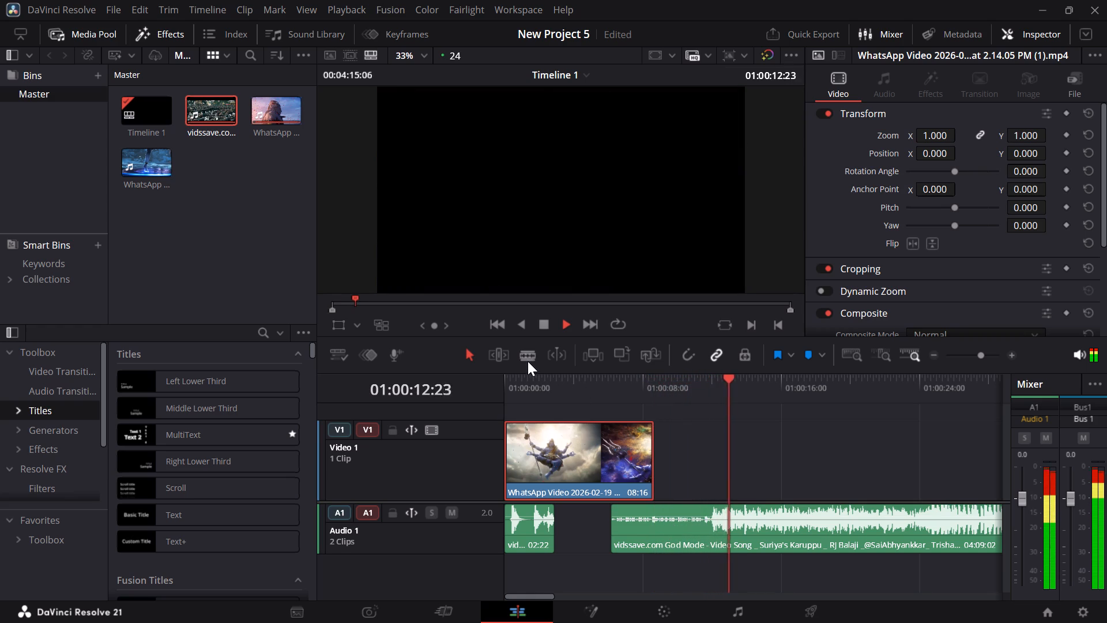
pyautogui.click(687, 524)
pyautogui.press('space')
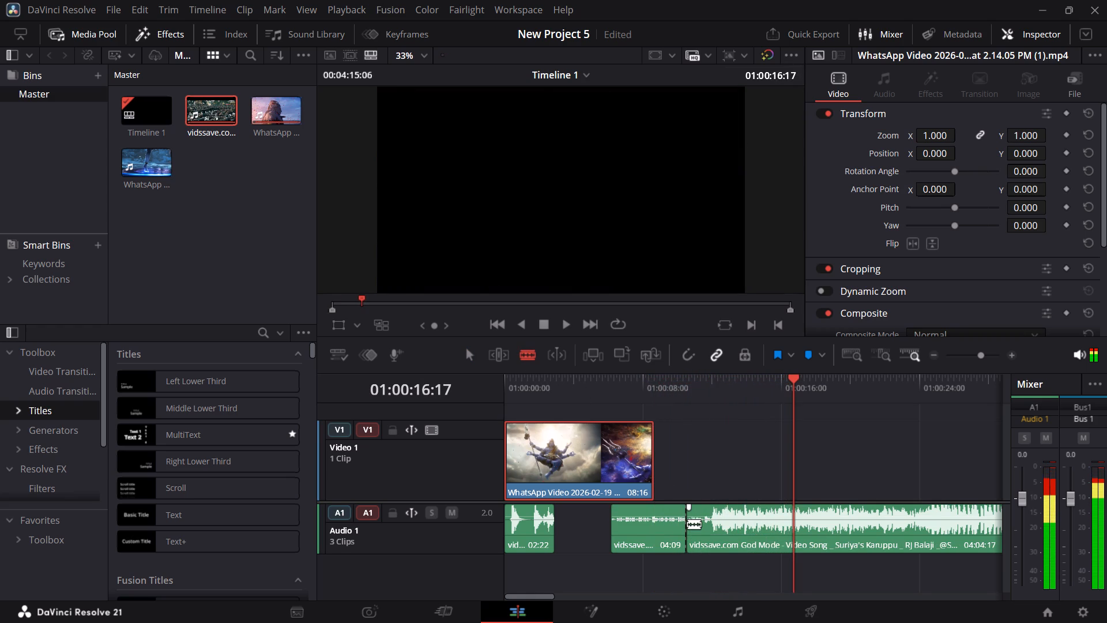
pyautogui.click(464, 352)
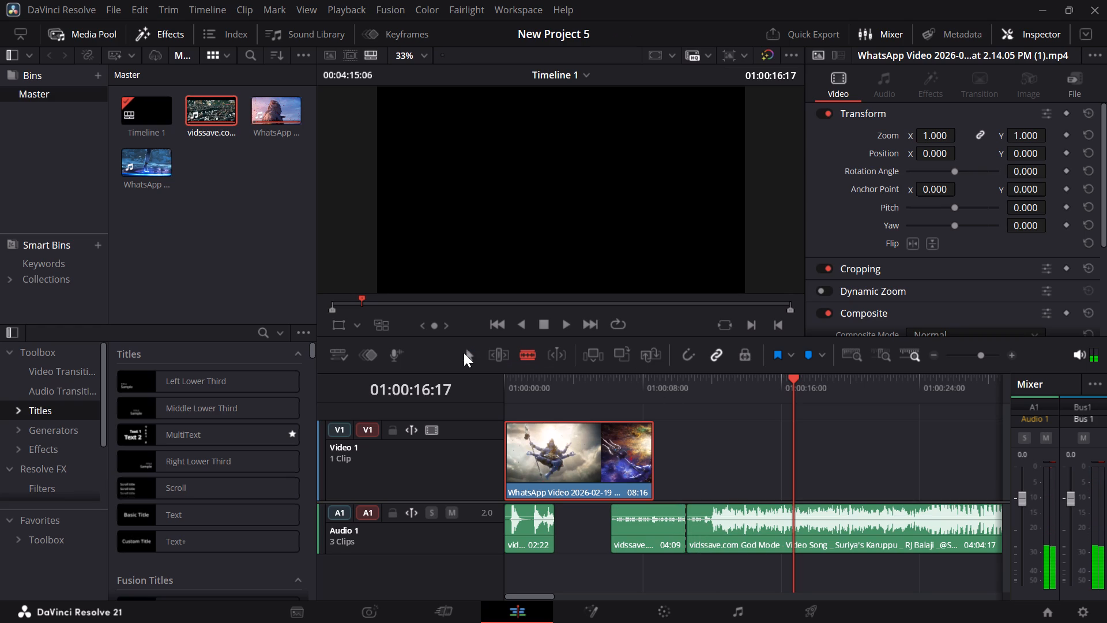
pyautogui.click(645, 528)
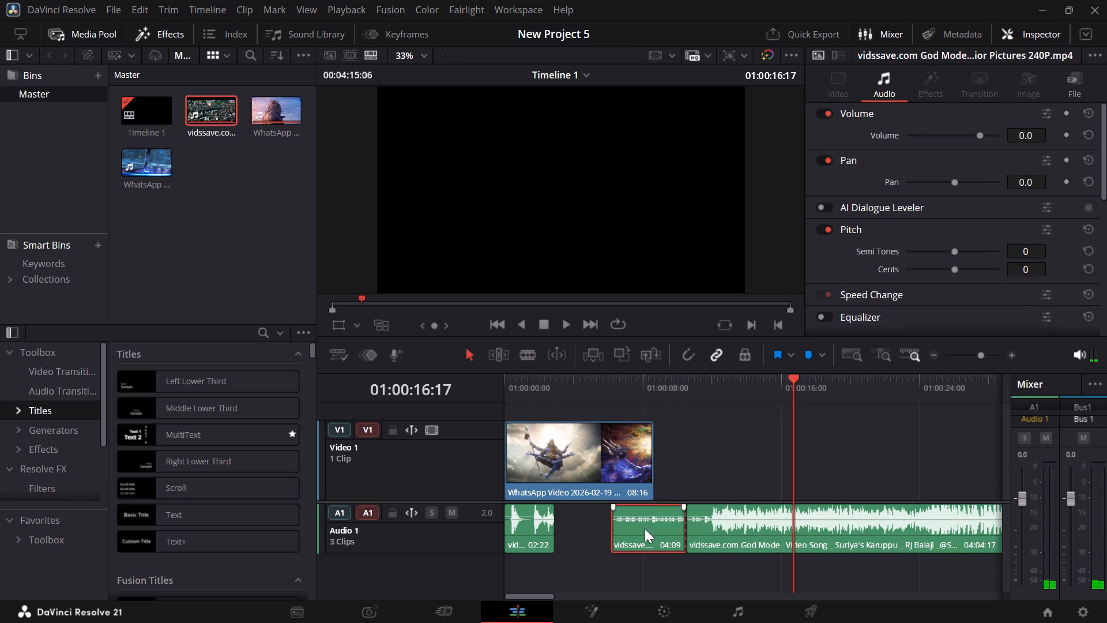
pyautogui.press('BackSpace')
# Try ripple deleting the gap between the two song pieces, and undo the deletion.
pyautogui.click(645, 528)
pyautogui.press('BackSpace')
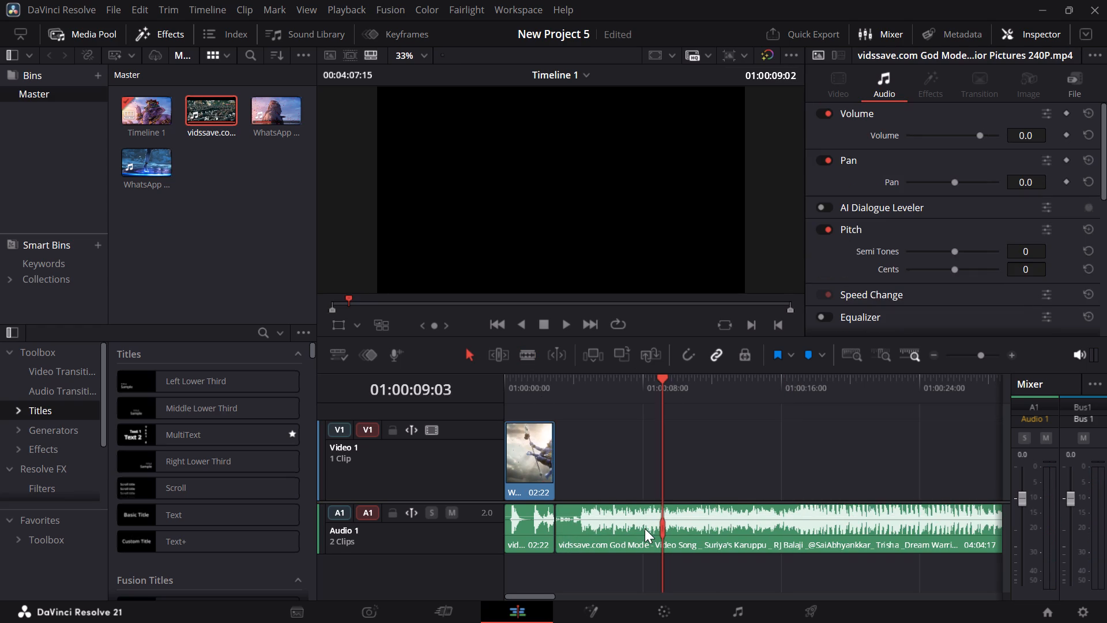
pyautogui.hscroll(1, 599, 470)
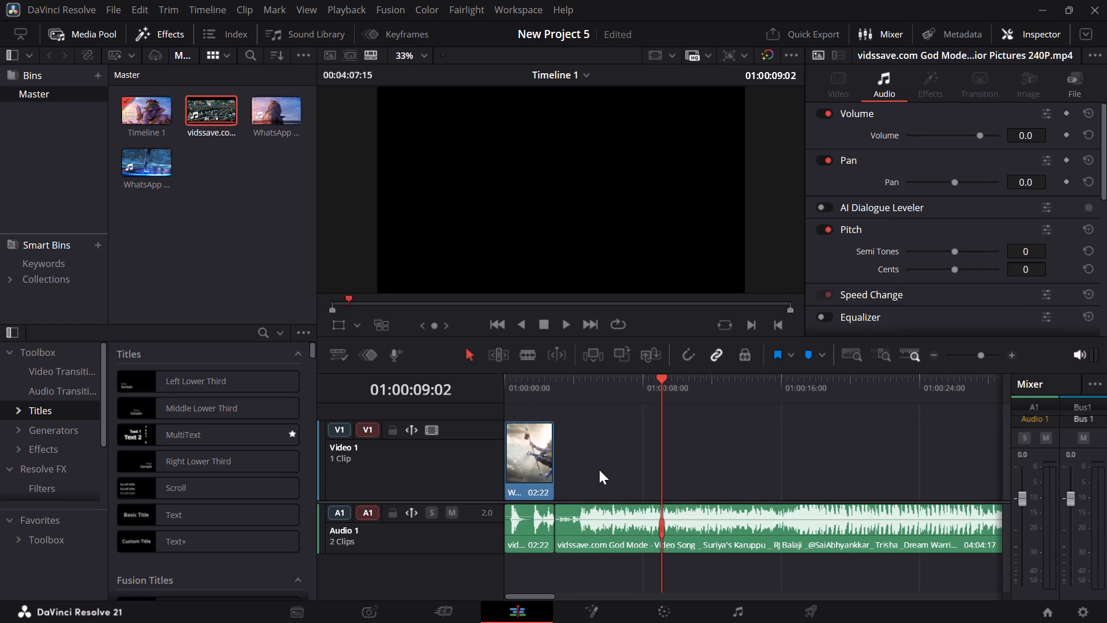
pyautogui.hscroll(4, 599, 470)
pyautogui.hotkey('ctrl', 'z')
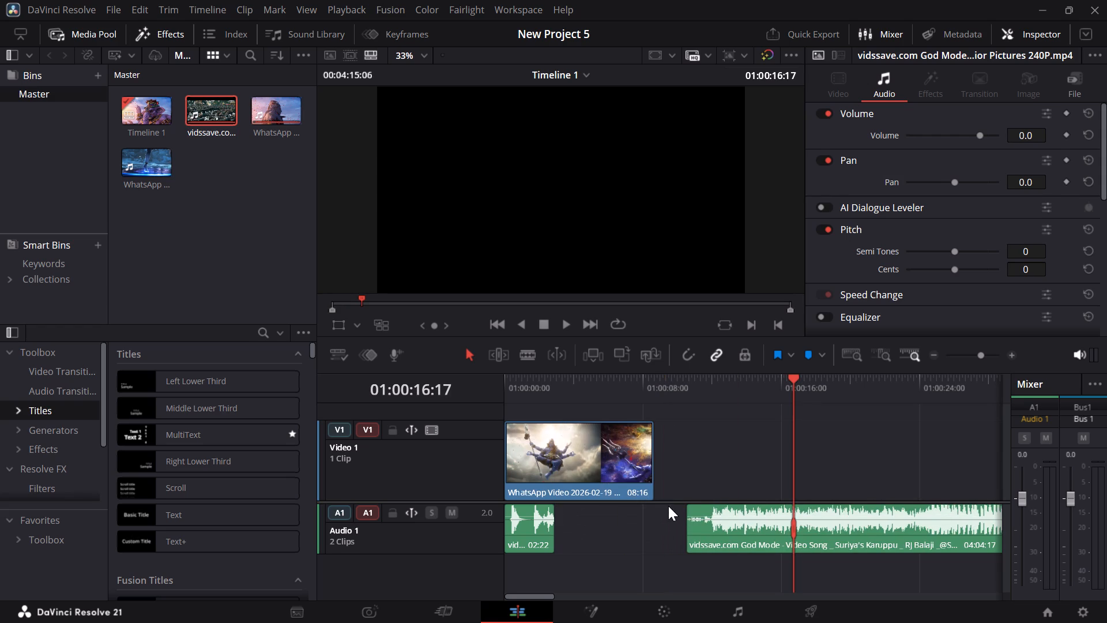
# Move the second song piece about 7.5 seconds earlier on Audio 1, directly against the end of the first piece.
pyautogui.moveTo(714, 533); pyautogui.dragTo(584, 541)
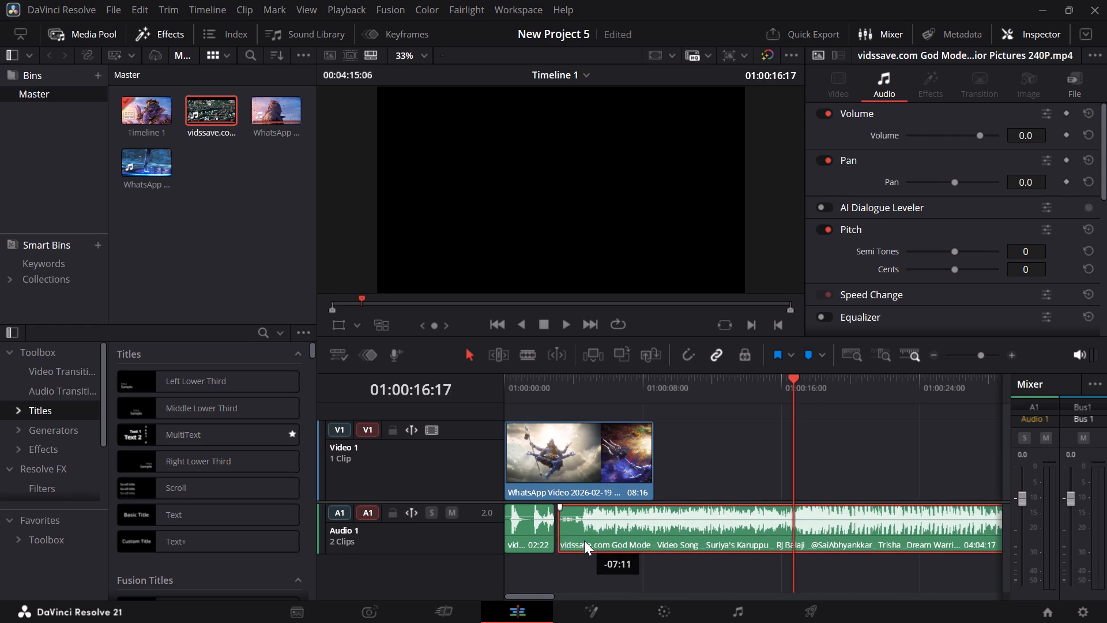
pyautogui.moveTo(584, 541); pyautogui.dragTo(582, 541)
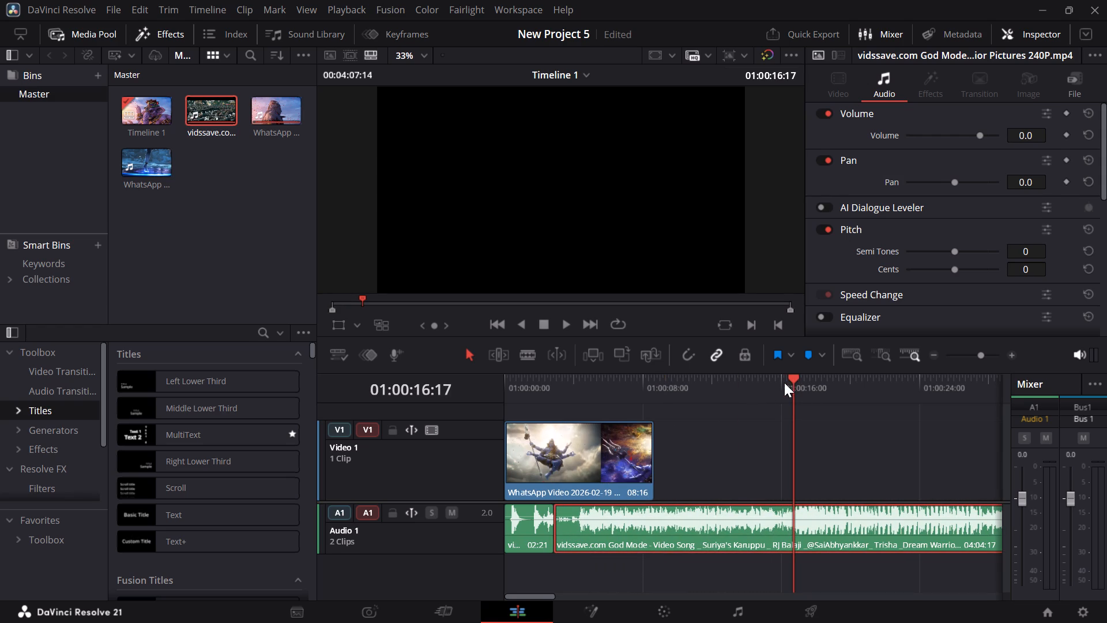
# Return the playhead to the start of the timeline.
pyautogui.moveTo(792, 381); pyautogui.dragTo(496, 394)
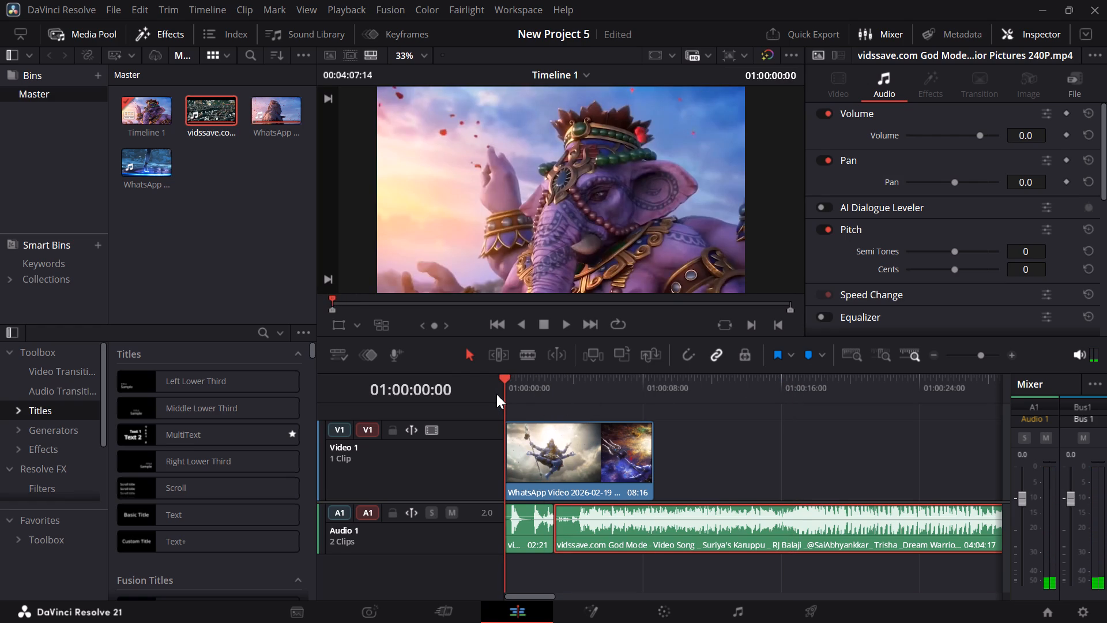
pyautogui.click(496, 394)
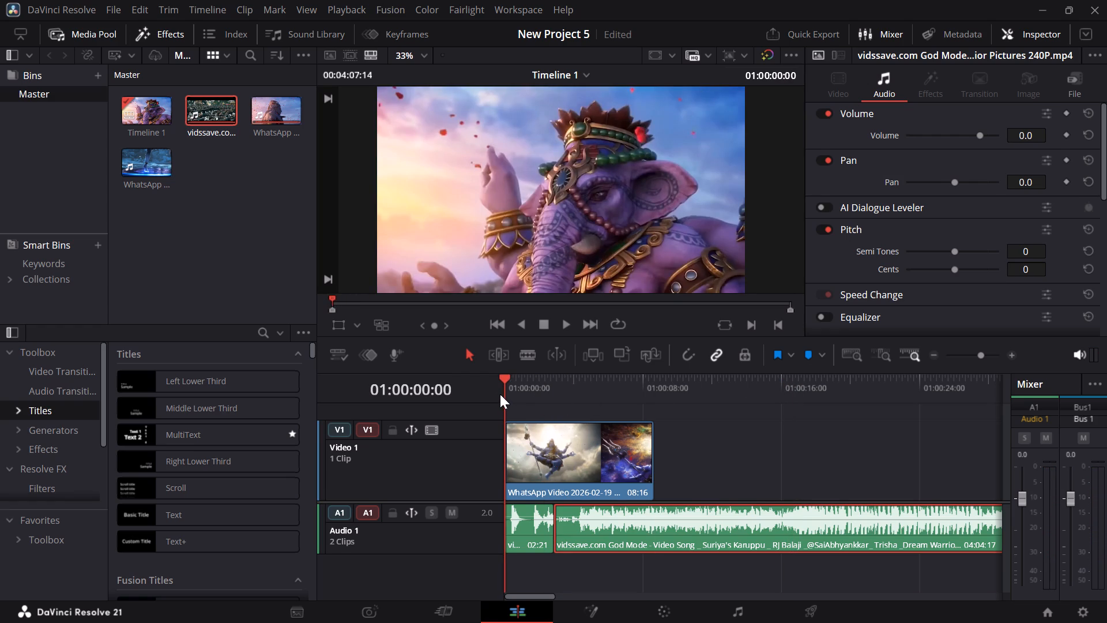
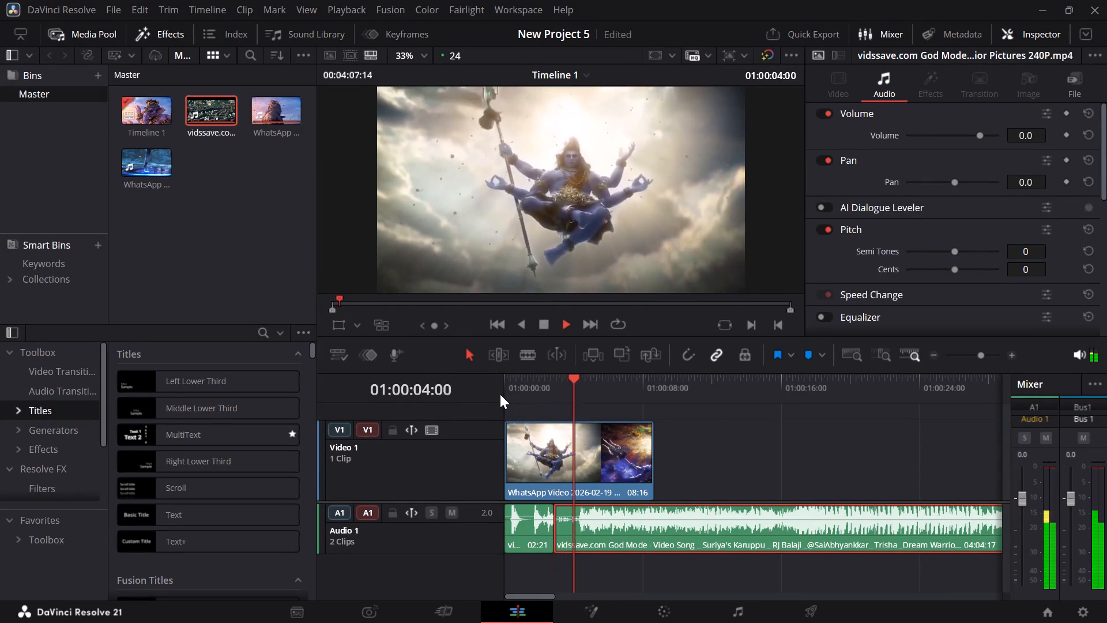
# Cut the second song piece on Audio 1 at 01:00:04:05 and delete the short part before the cut.
pyautogui.press('space')
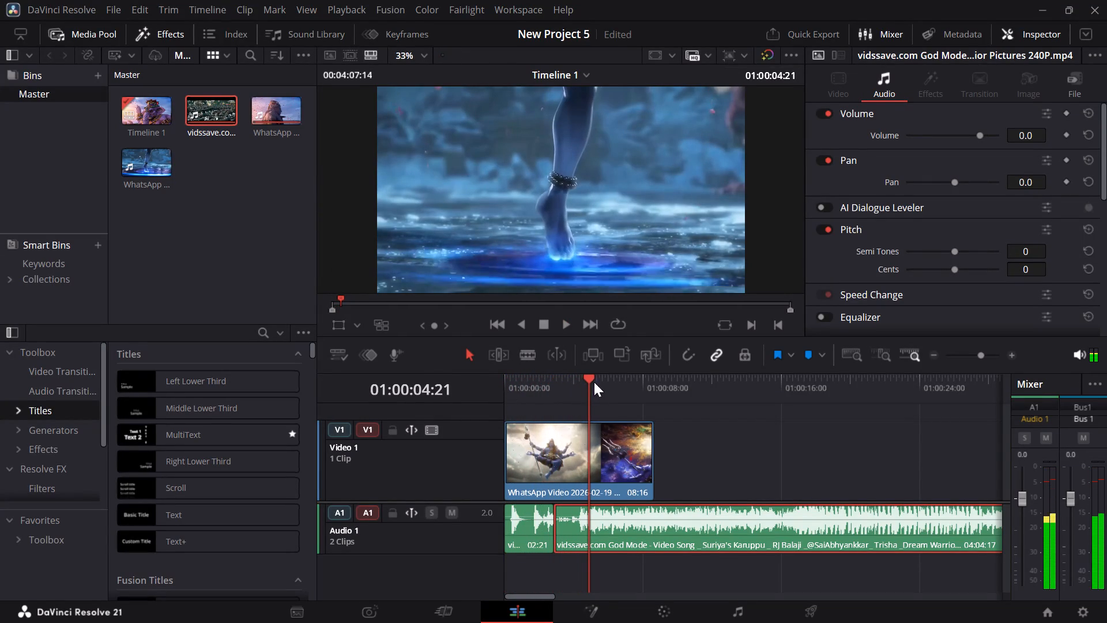
pyautogui.moveTo(590, 373); pyautogui.dragTo(576, 376)
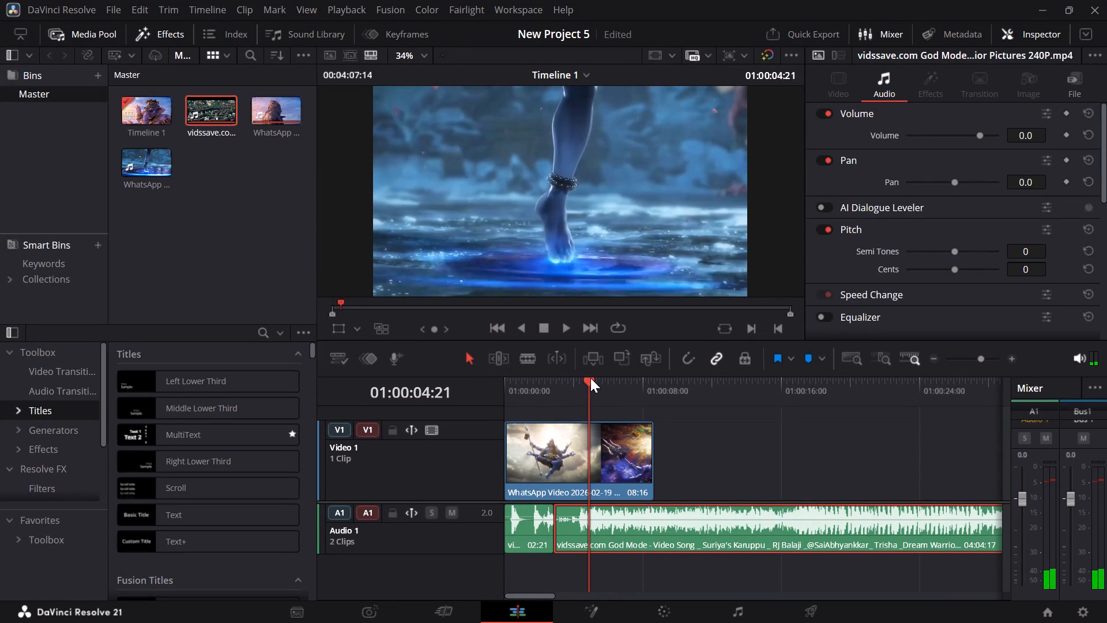
pyautogui.moveTo(590, 378); pyautogui.dragTo(578, 381)
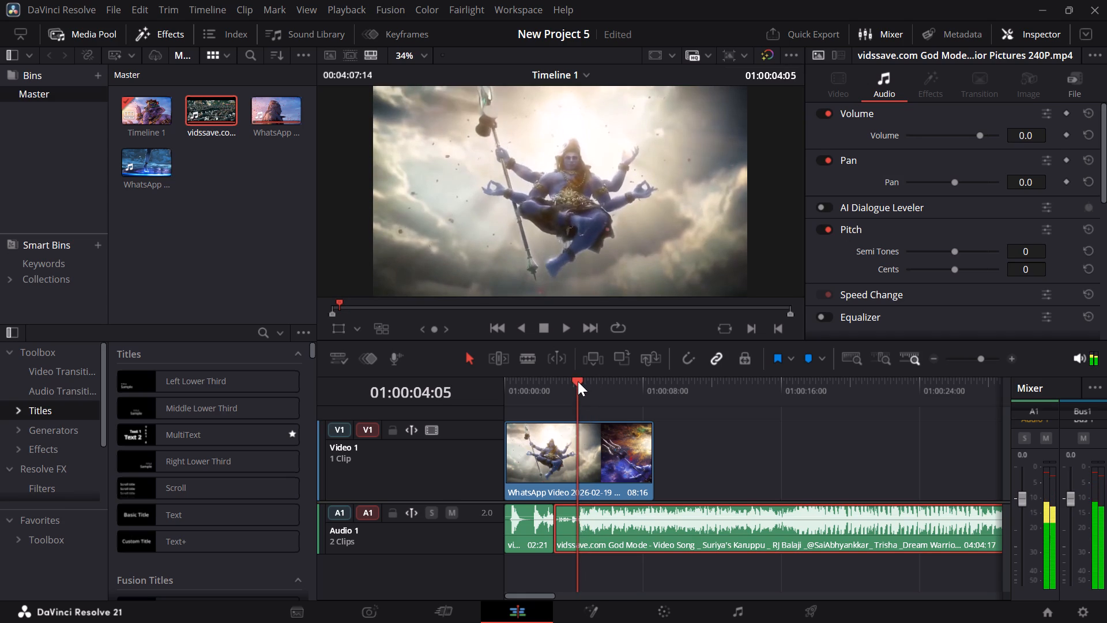
pyautogui.click(532, 363)
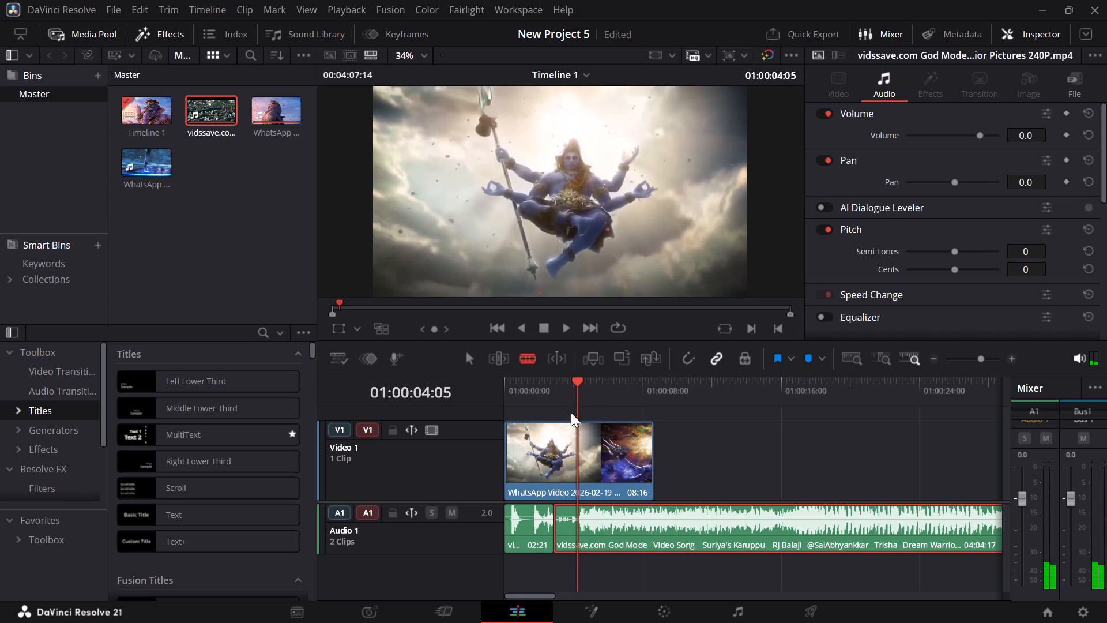
pyautogui.click(577, 524)
pyautogui.moveTo(577, 524); pyautogui.dragTo(468, 363)
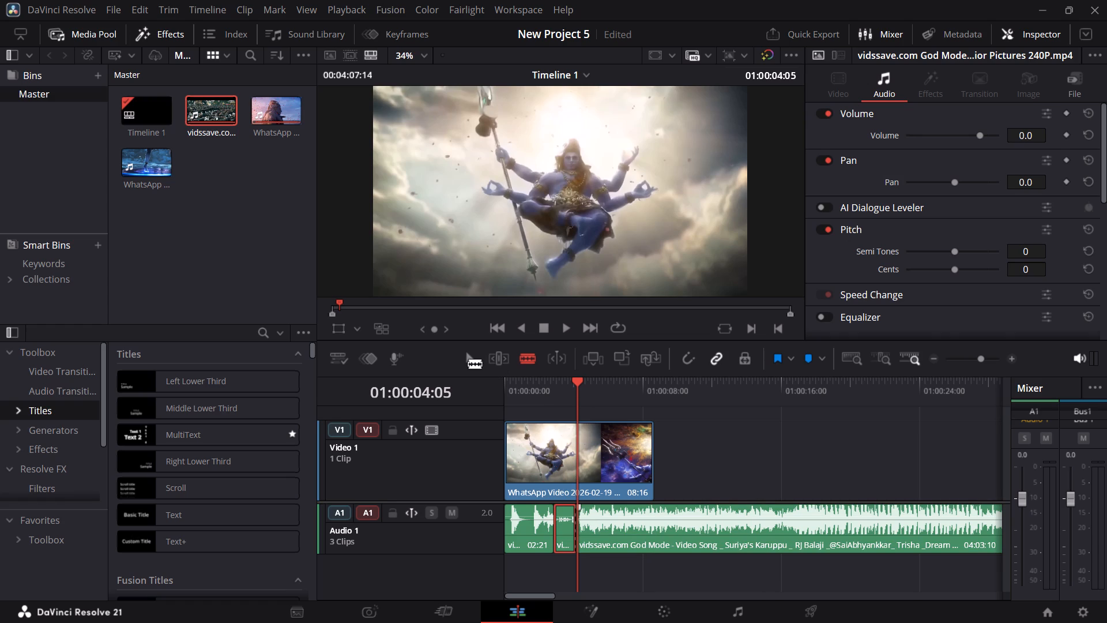
pyautogui.moveTo(468, 363); pyautogui.dragTo(468, 363)
pyautogui.click(468, 363)
pyautogui.moveTo(468, 363); pyautogui.dragTo(564, 523)
pyautogui.click(564, 523)
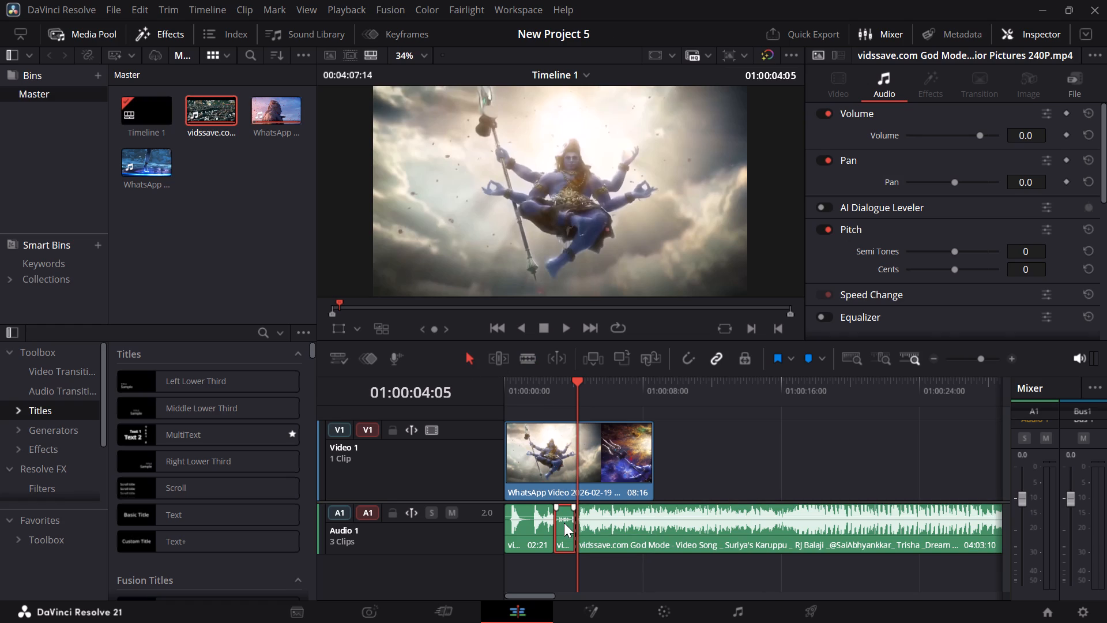
pyautogui.press('BackSpace')
# Move the remaining song piece about 1.5 seconds earlier on Audio 1, slightly overlapping the end of the first piece.
pyautogui.moveTo(564, 523); pyautogui.dragTo(604, 524)
pyautogui.click(604, 524)
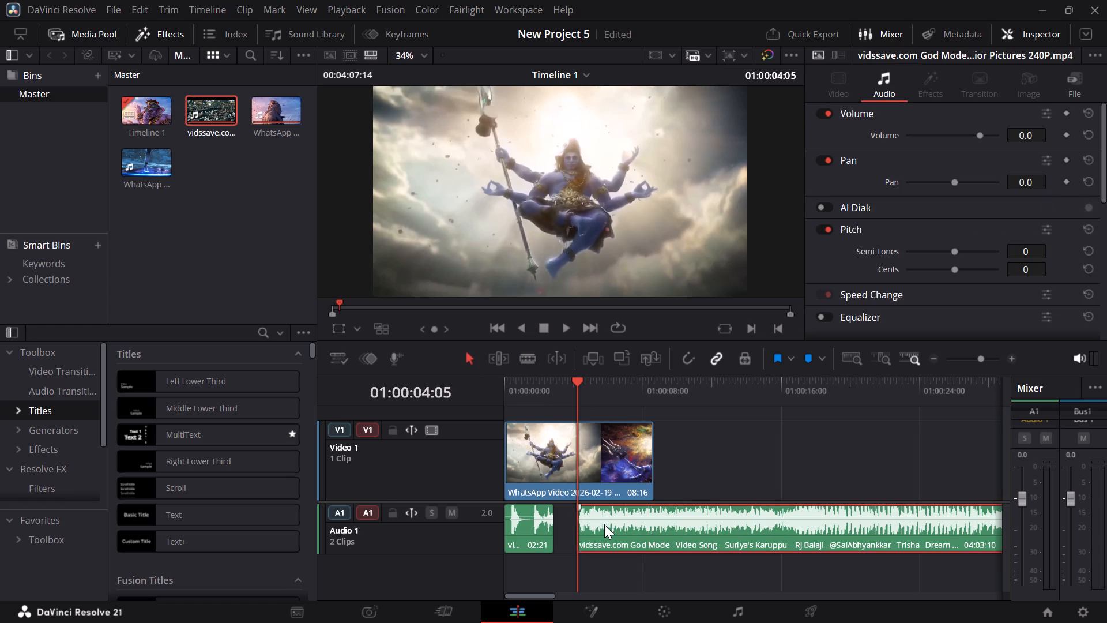
pyautogui.moveTo(604, 524); pyautogui.dragTo(577, 525)
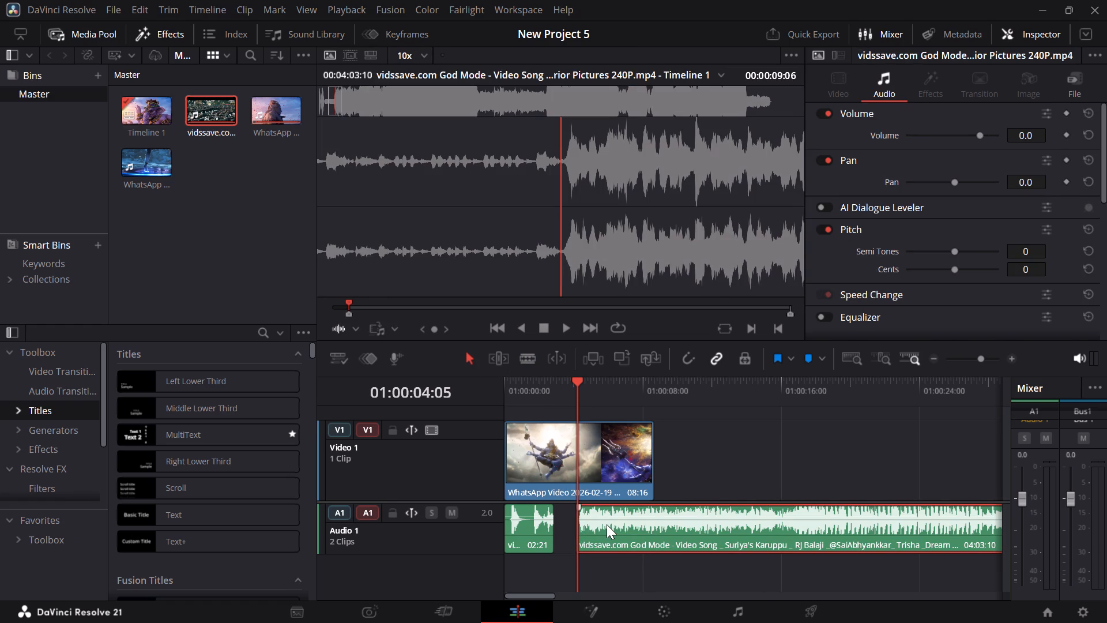
pyautogui.moveTo(607, 524); pyautogui.dragTo(583, 524)
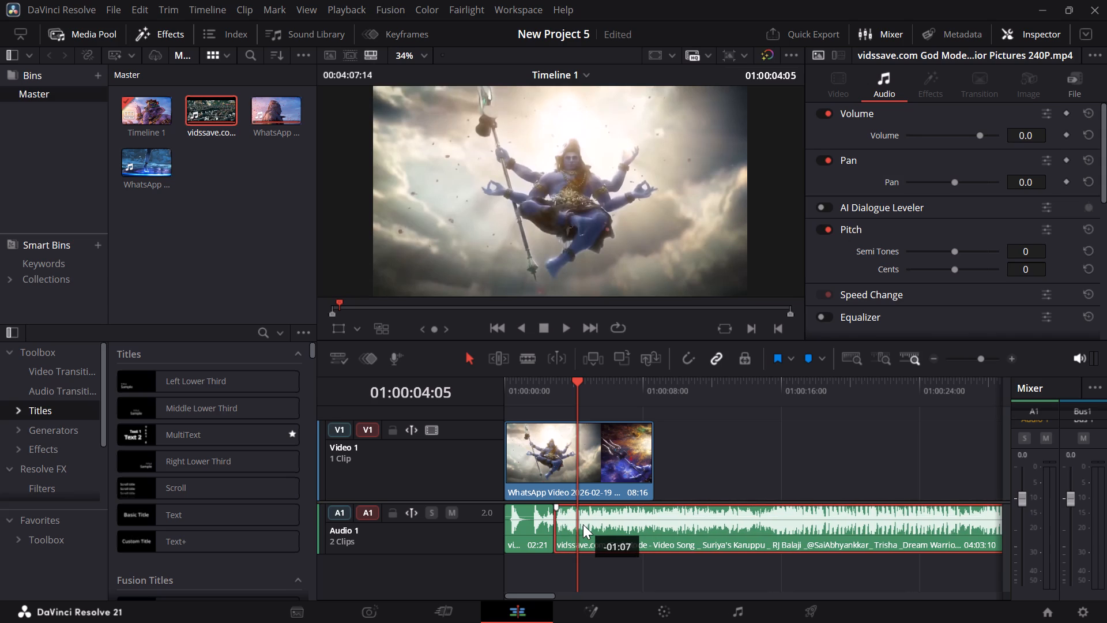
pyautogui.moveTo(583, 524); pyautogui.dragTo(581, 524)
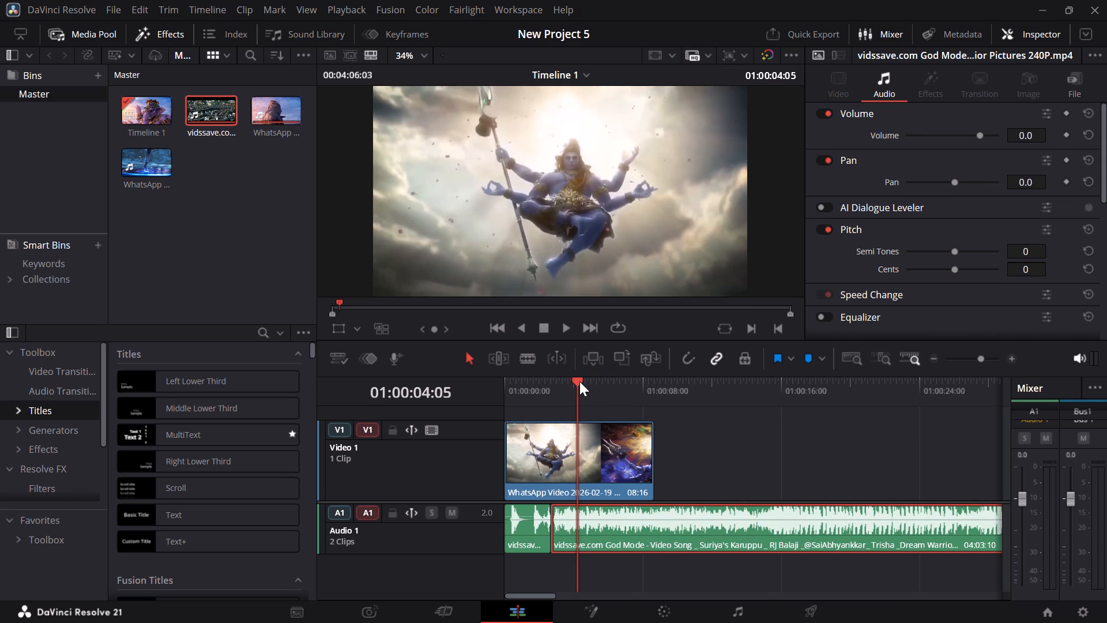
# Play the timeline from the start, cut the second song piece near the video's end at 01:00:08:12, and delete the part after the cut.
pyautogui.moveTo(579, 381); pyautogui.dragTo(504, 382)
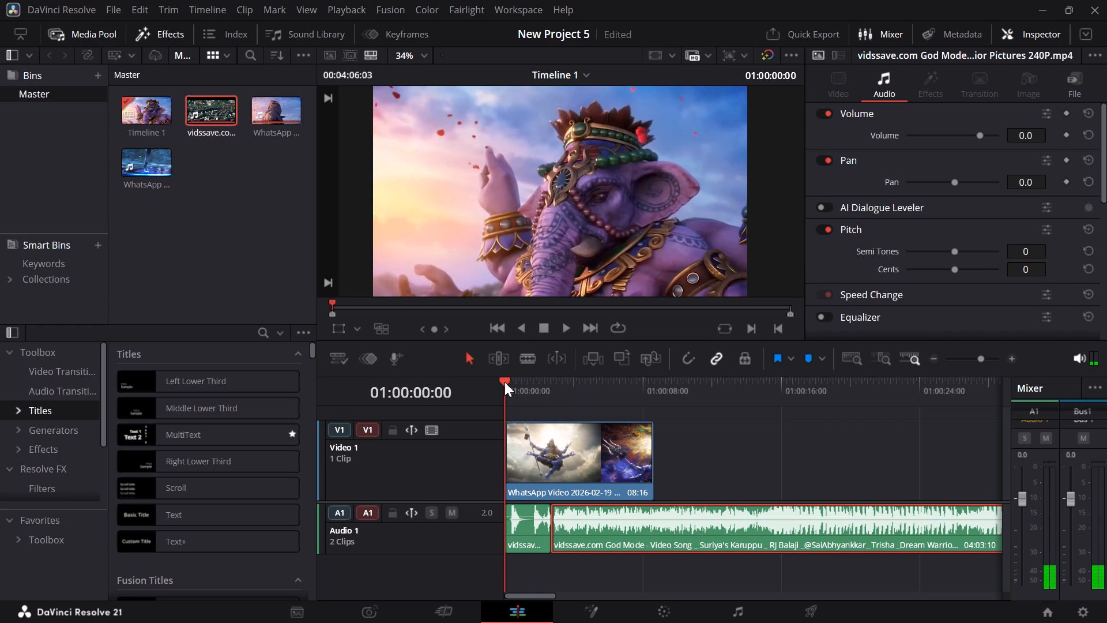
pyautogui.press('space')
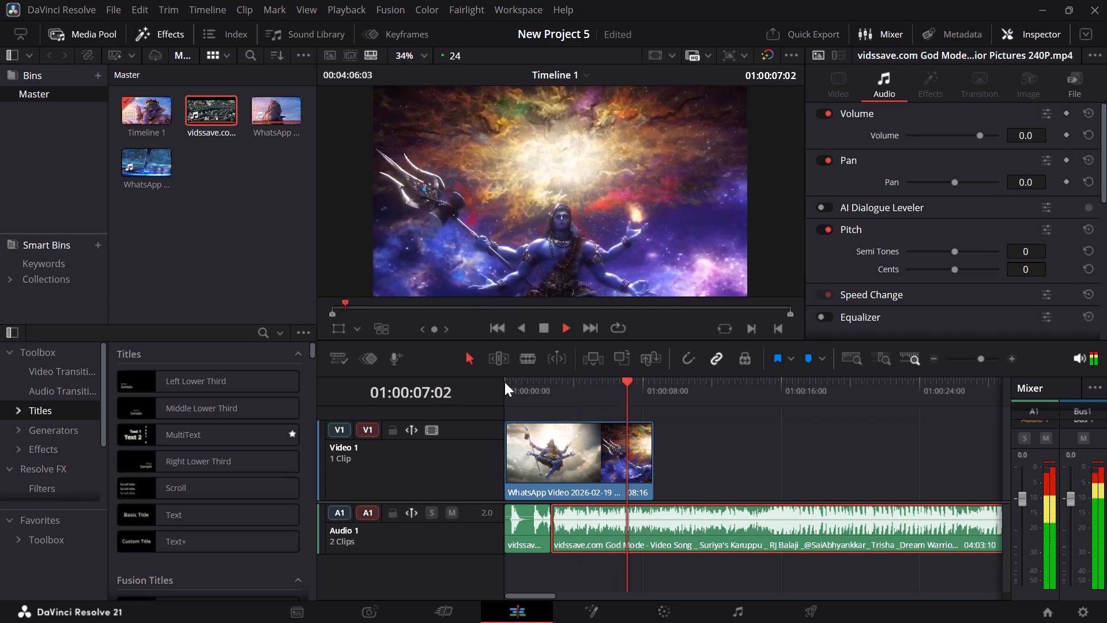
pyautogui.press('space')
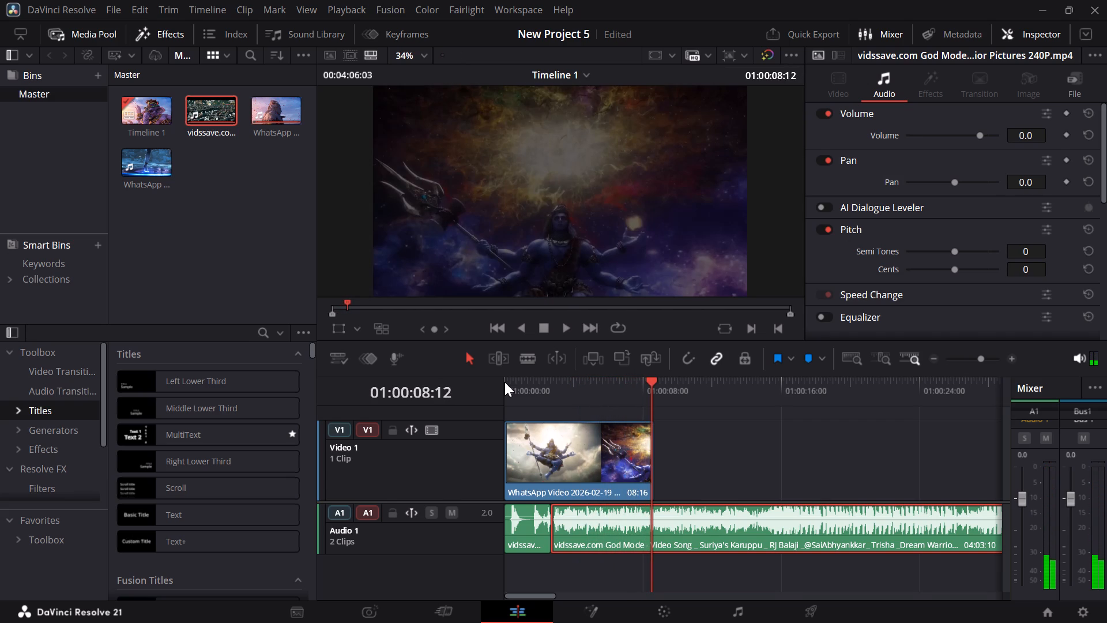
pyautogui.click(525, 356)
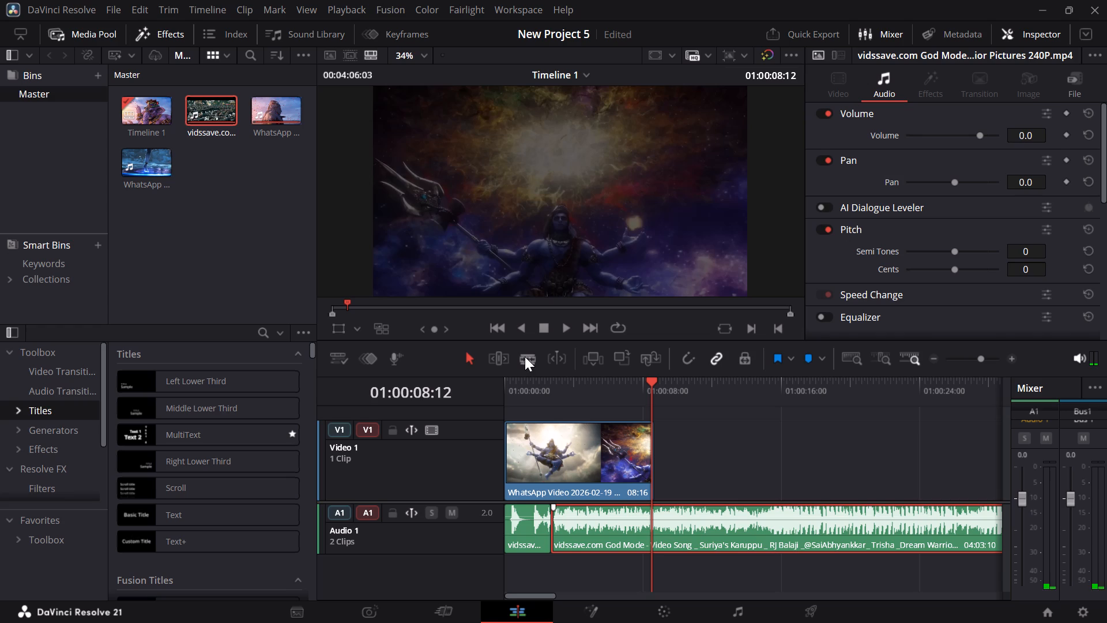
pyautogui.click(652, 533)
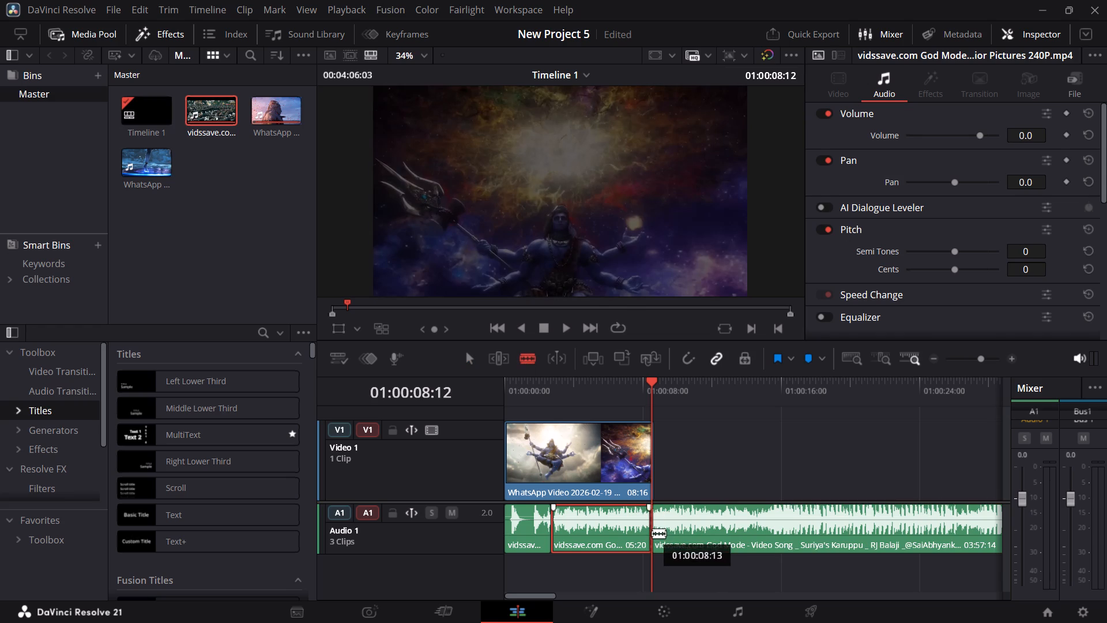
pyautogui.click(468, 358)
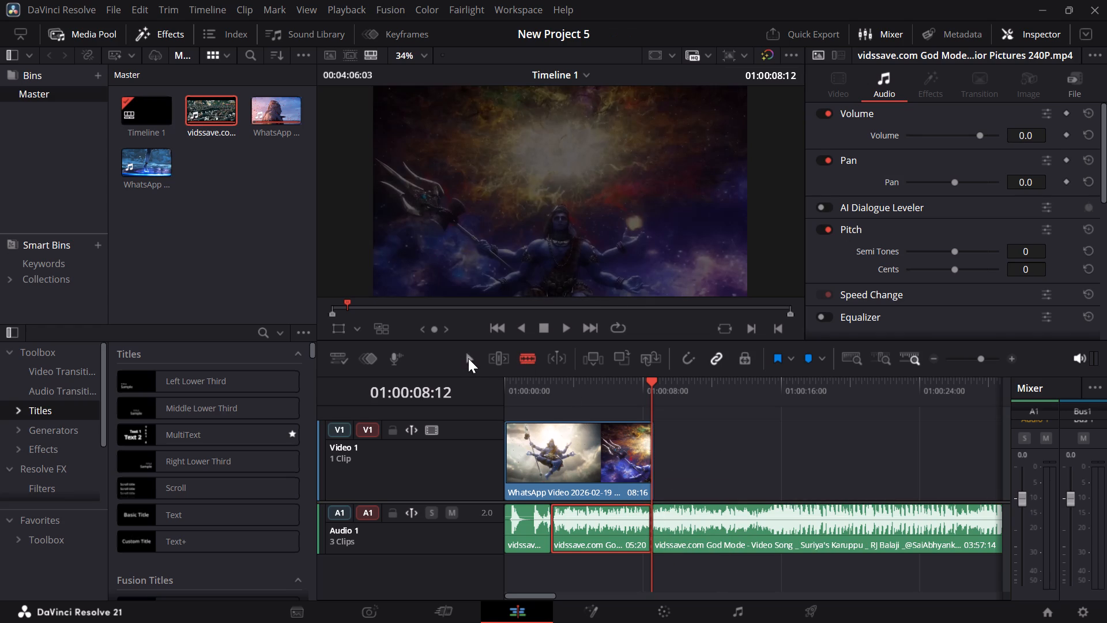
pyautogui.click(760, 551)
pyautogui.press('BackSpace')
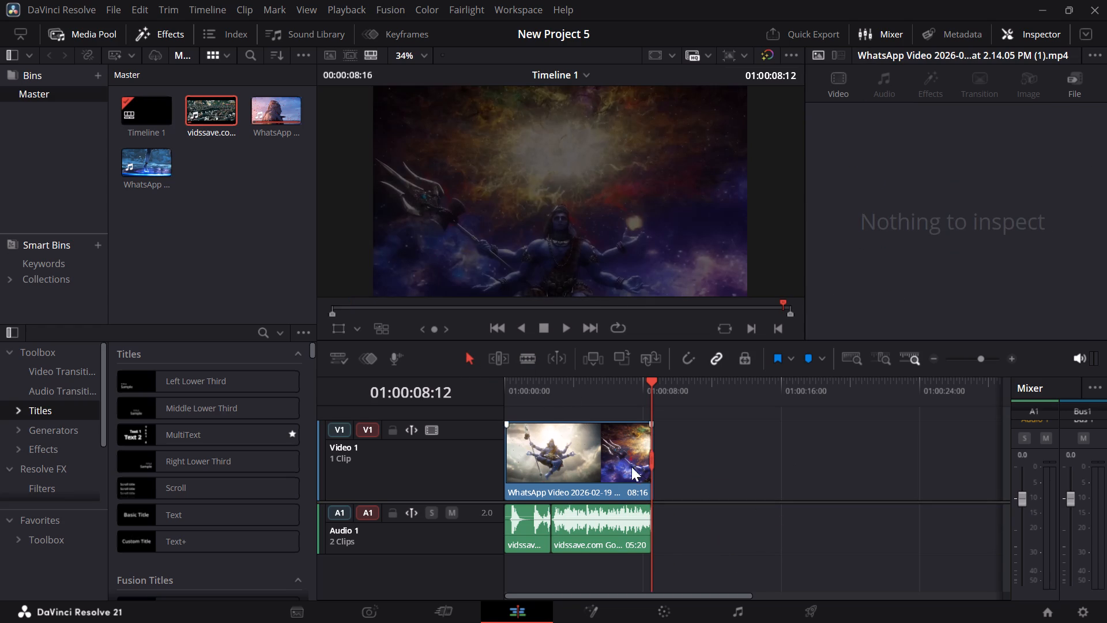
# Play the finished edit from start to end to check the audio against the video, and return to the timeline's start.
pyautogui.moveTo(651, 379); pyautogui.dragTo(480, 401)
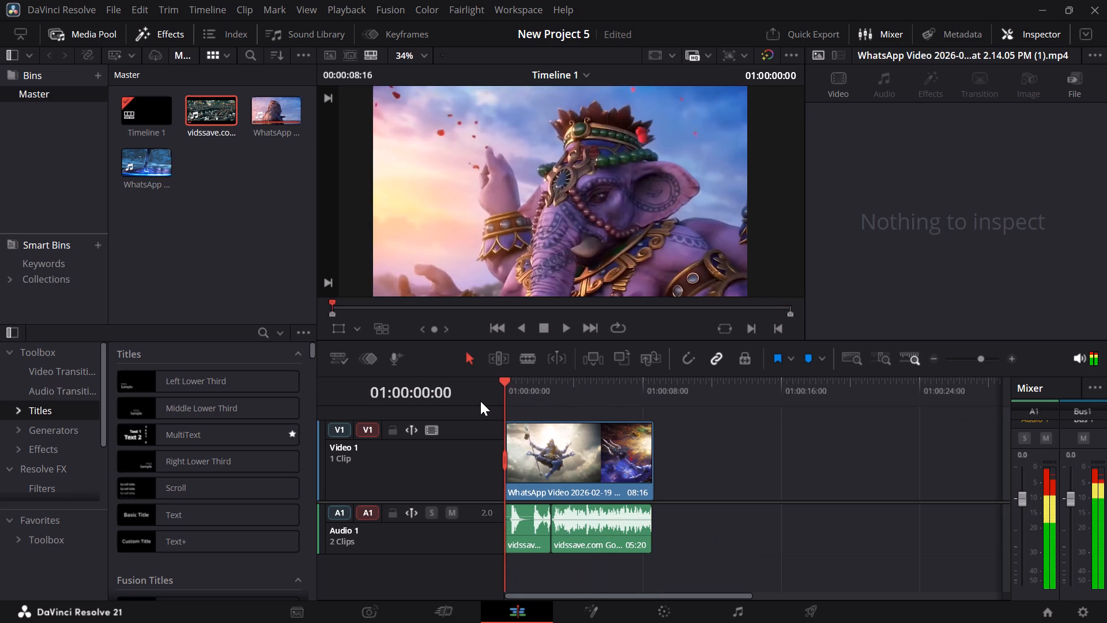
pyautogui.press('space')
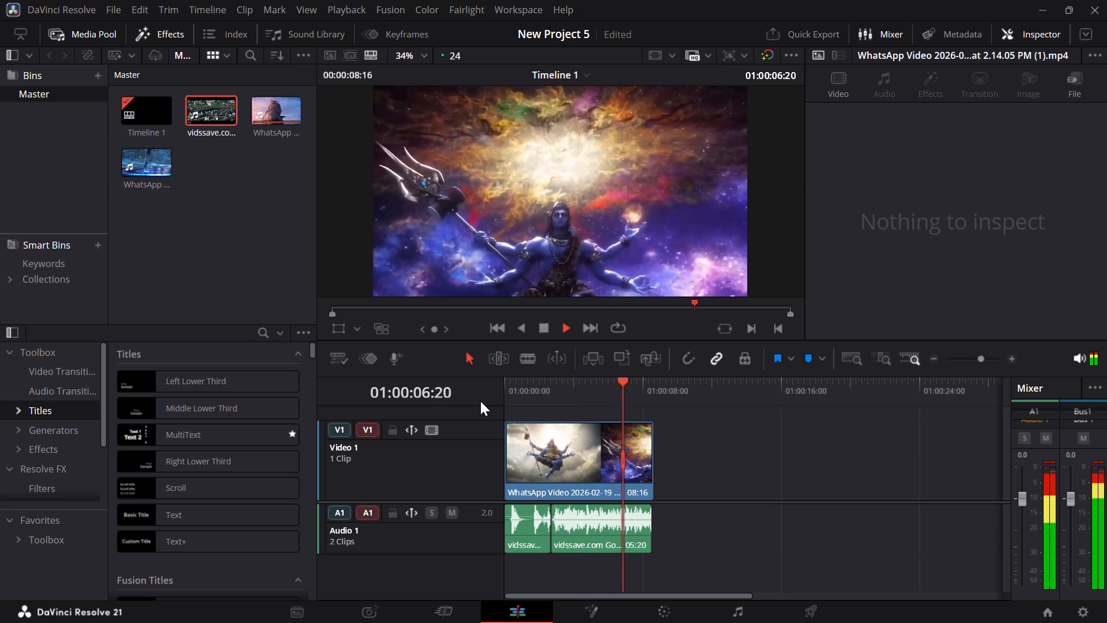
pyautogui.press('space')
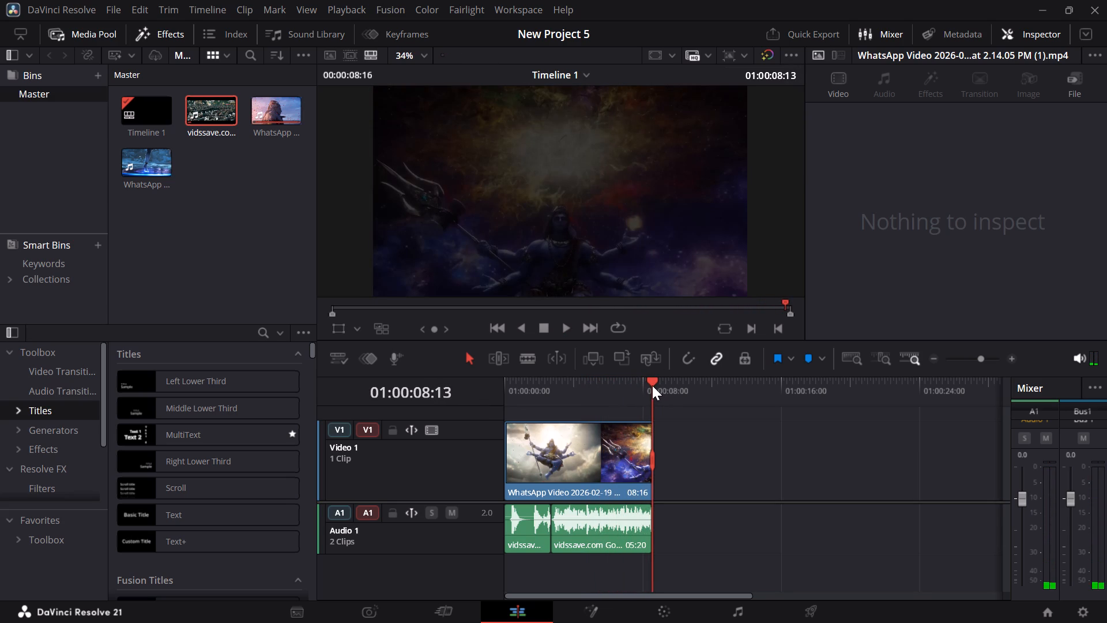
pyautogui.moveTo(650, 385); pyautogui.dragTo(500, 385)
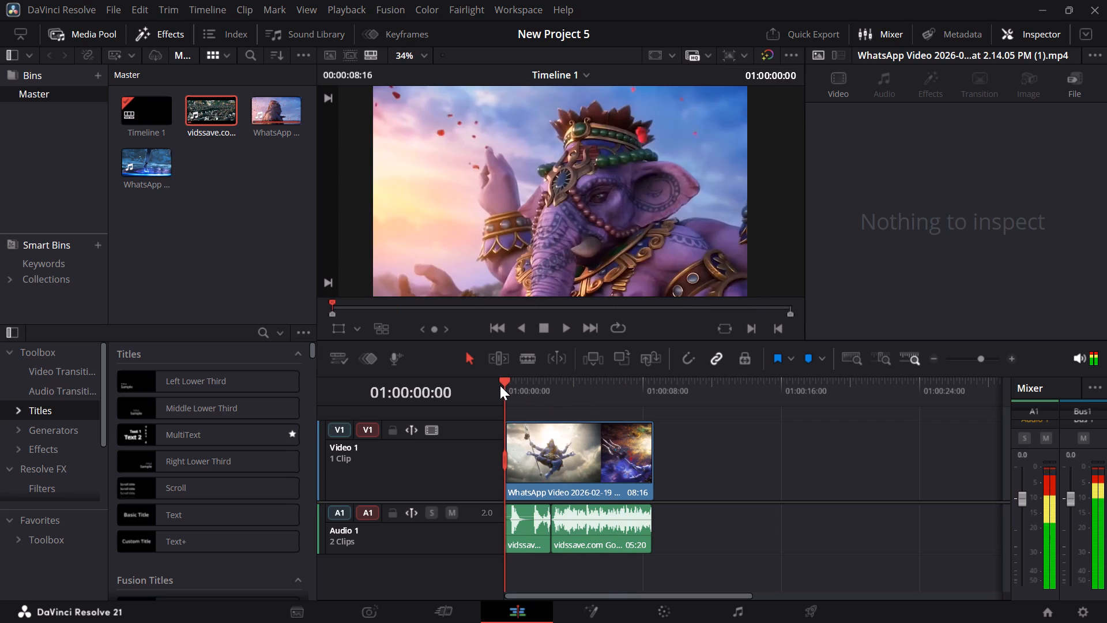
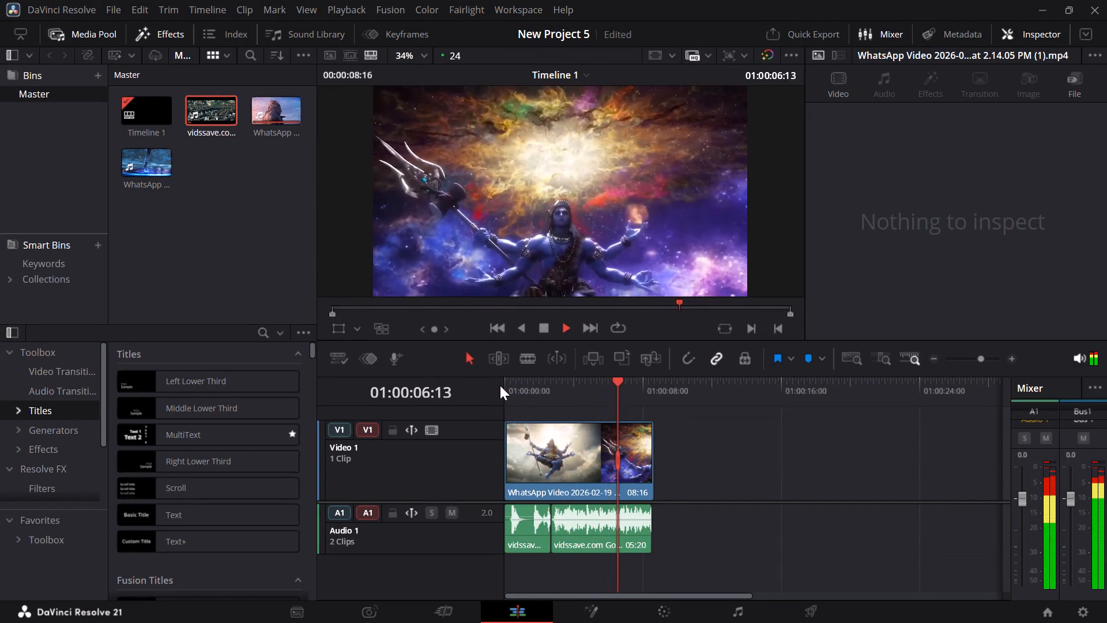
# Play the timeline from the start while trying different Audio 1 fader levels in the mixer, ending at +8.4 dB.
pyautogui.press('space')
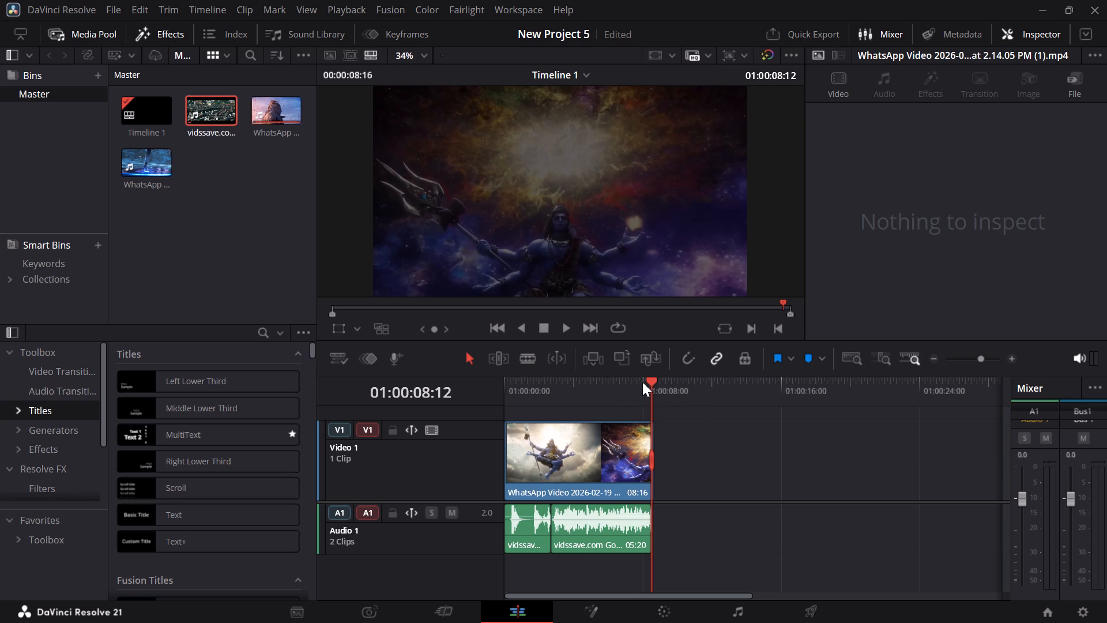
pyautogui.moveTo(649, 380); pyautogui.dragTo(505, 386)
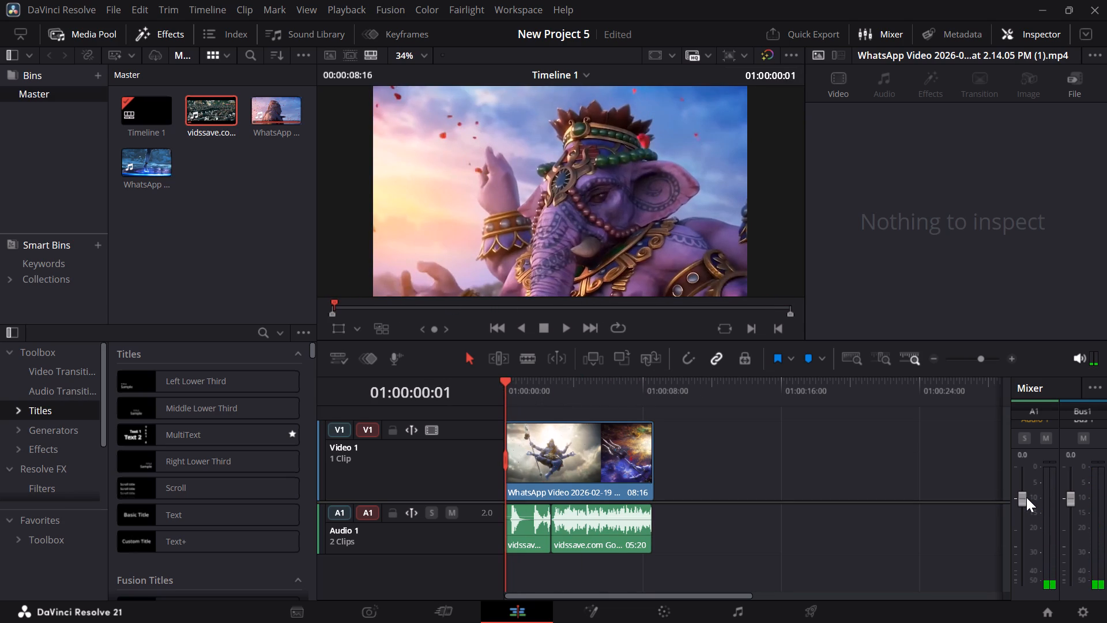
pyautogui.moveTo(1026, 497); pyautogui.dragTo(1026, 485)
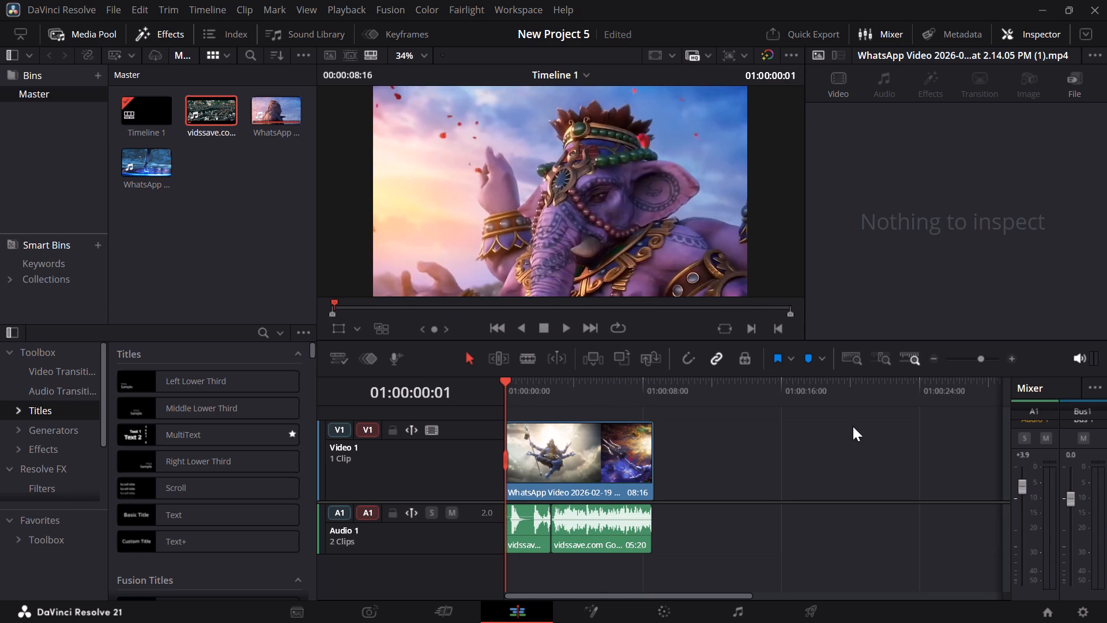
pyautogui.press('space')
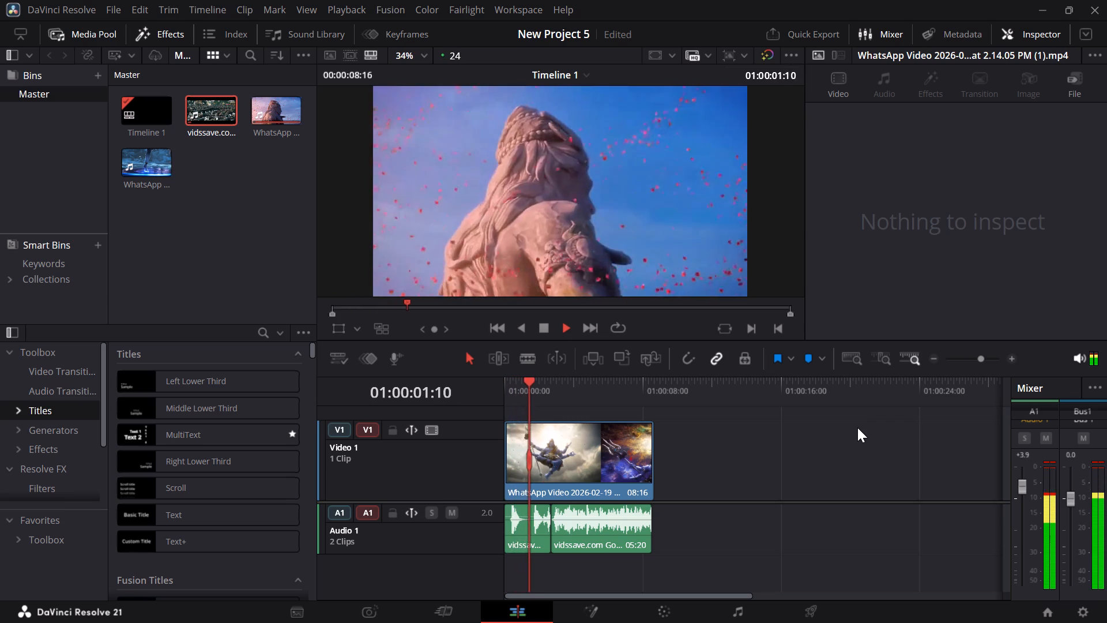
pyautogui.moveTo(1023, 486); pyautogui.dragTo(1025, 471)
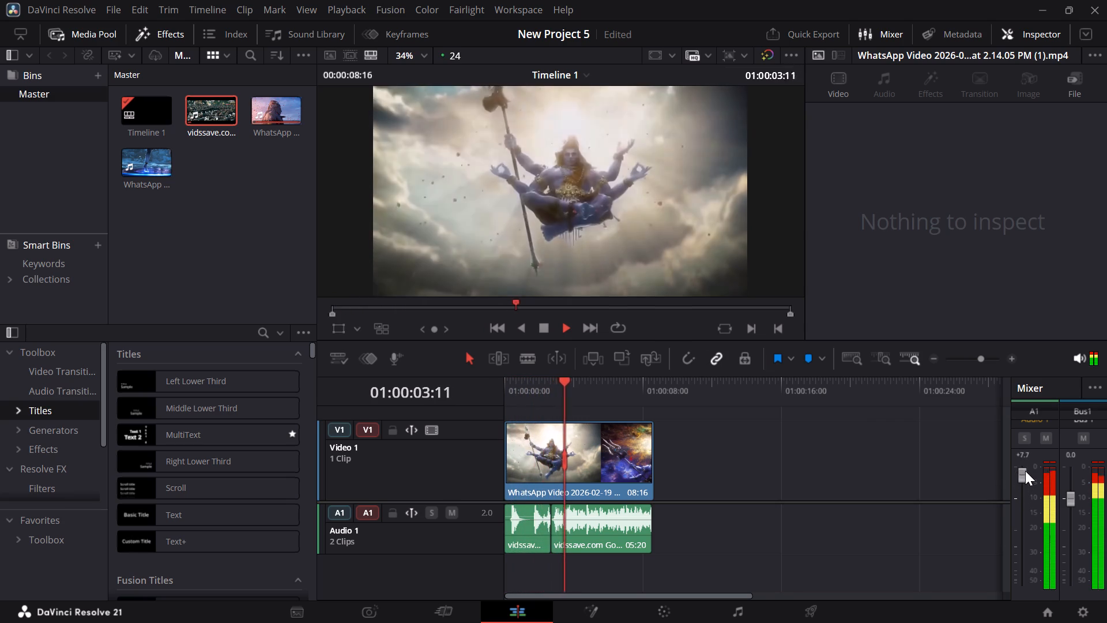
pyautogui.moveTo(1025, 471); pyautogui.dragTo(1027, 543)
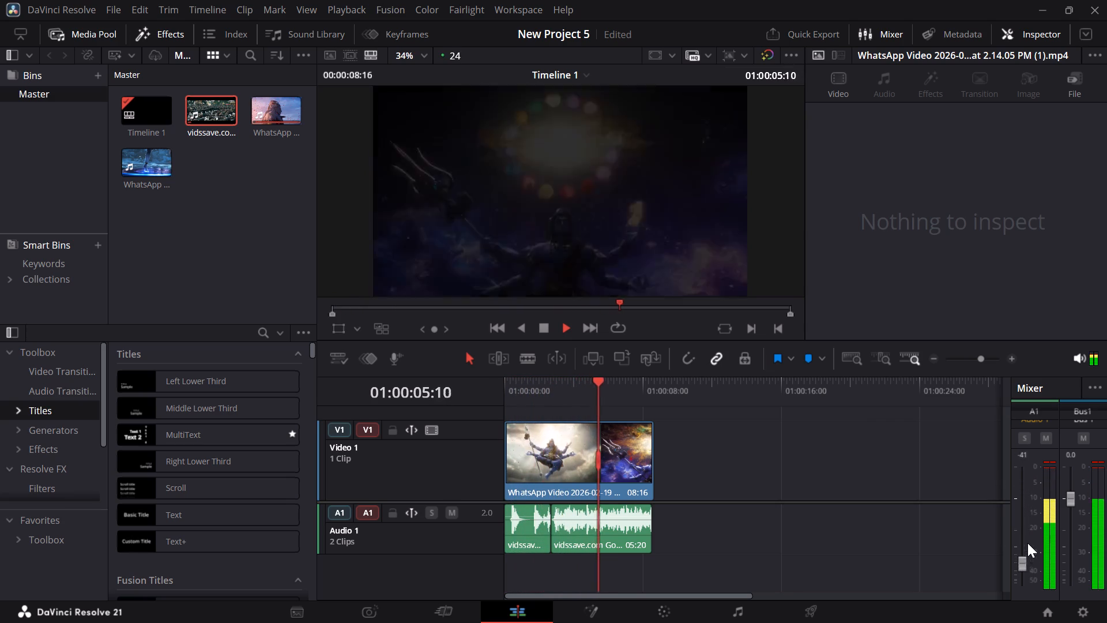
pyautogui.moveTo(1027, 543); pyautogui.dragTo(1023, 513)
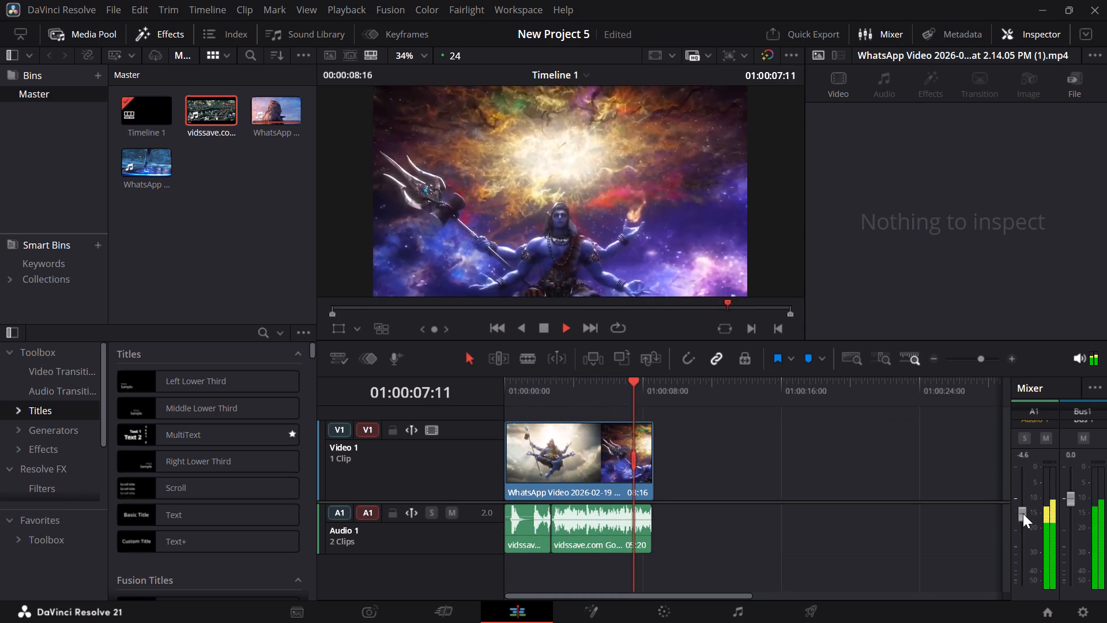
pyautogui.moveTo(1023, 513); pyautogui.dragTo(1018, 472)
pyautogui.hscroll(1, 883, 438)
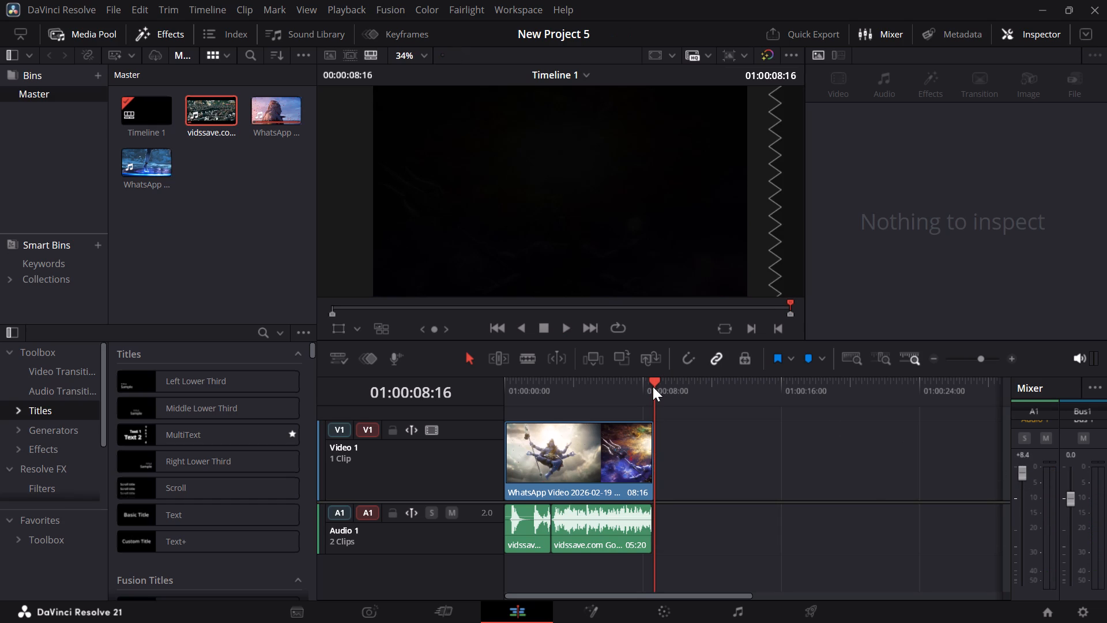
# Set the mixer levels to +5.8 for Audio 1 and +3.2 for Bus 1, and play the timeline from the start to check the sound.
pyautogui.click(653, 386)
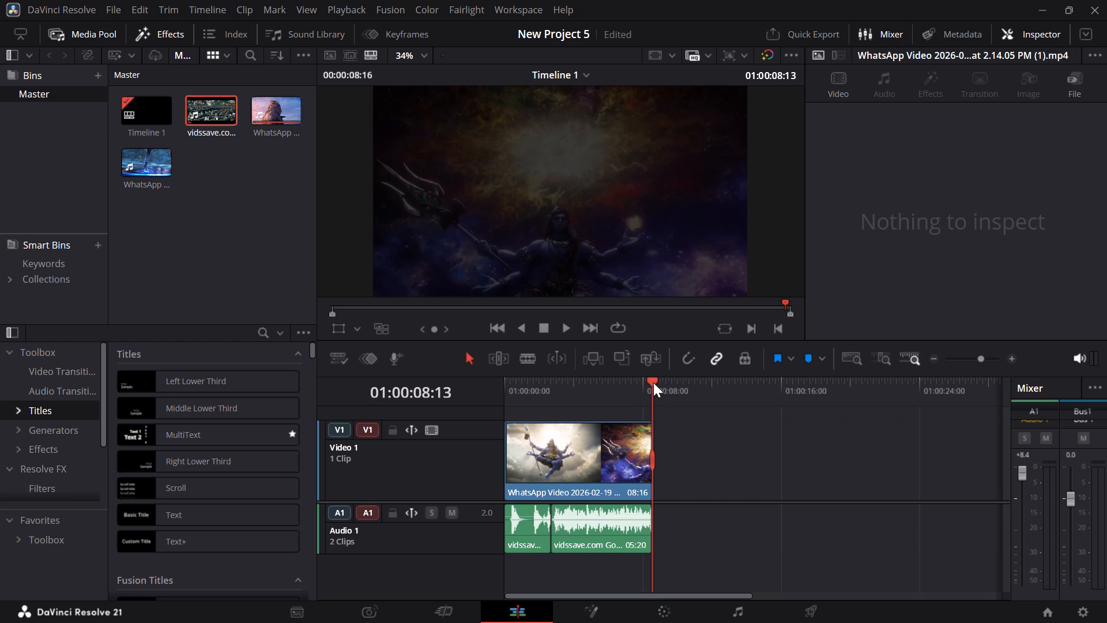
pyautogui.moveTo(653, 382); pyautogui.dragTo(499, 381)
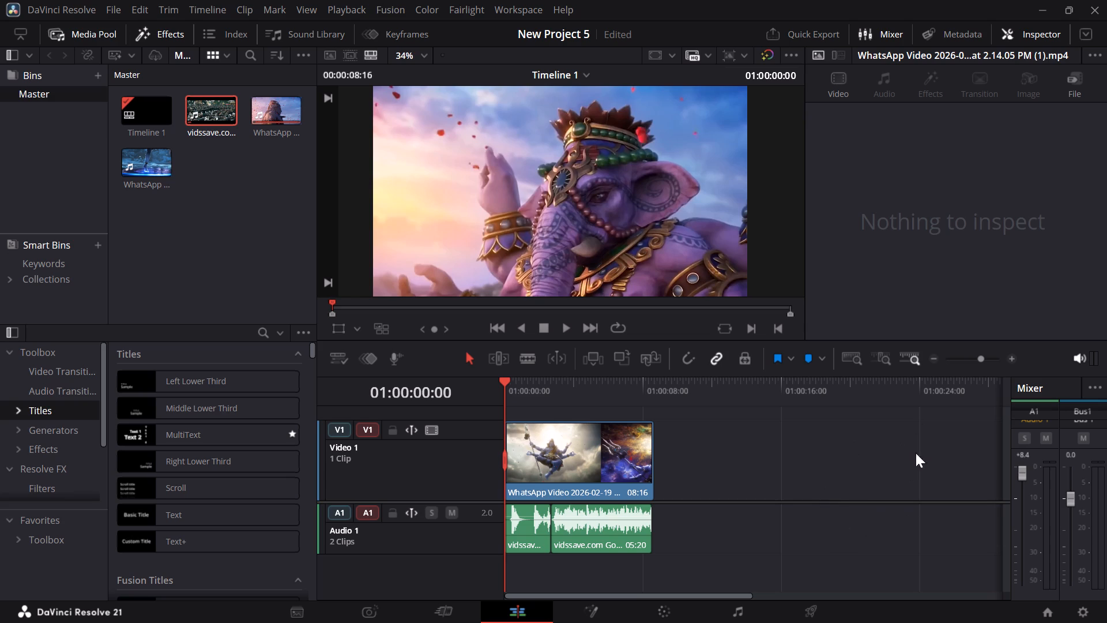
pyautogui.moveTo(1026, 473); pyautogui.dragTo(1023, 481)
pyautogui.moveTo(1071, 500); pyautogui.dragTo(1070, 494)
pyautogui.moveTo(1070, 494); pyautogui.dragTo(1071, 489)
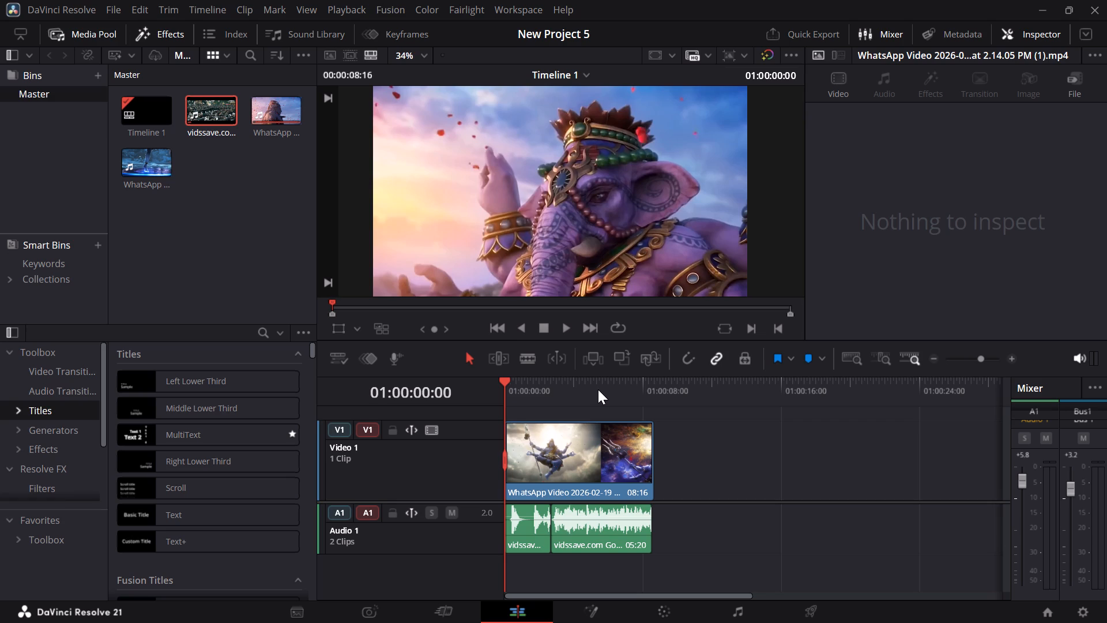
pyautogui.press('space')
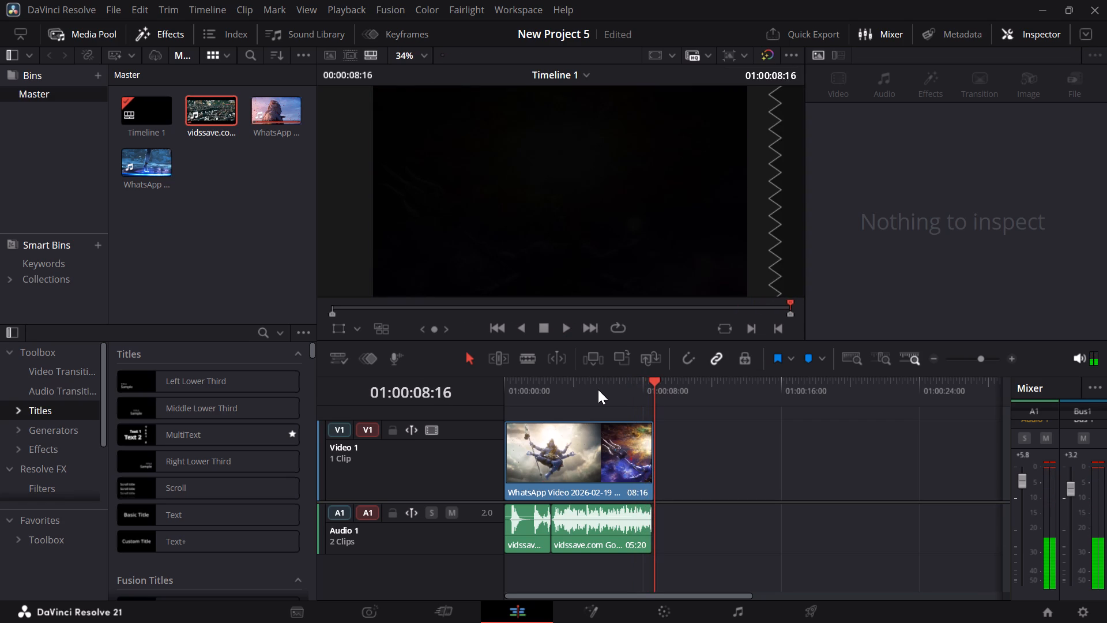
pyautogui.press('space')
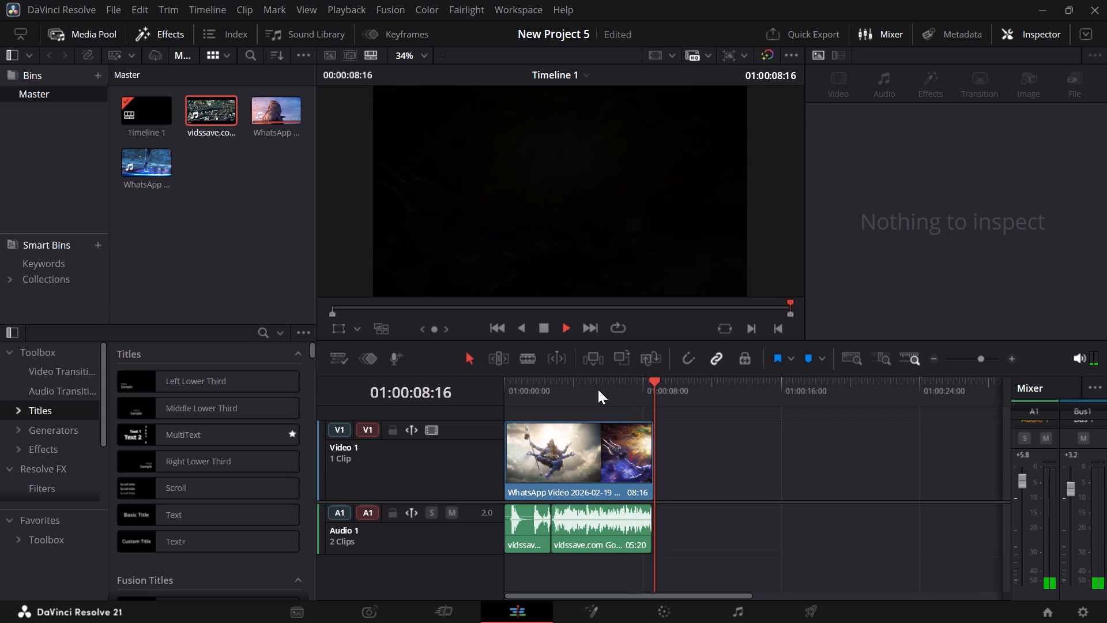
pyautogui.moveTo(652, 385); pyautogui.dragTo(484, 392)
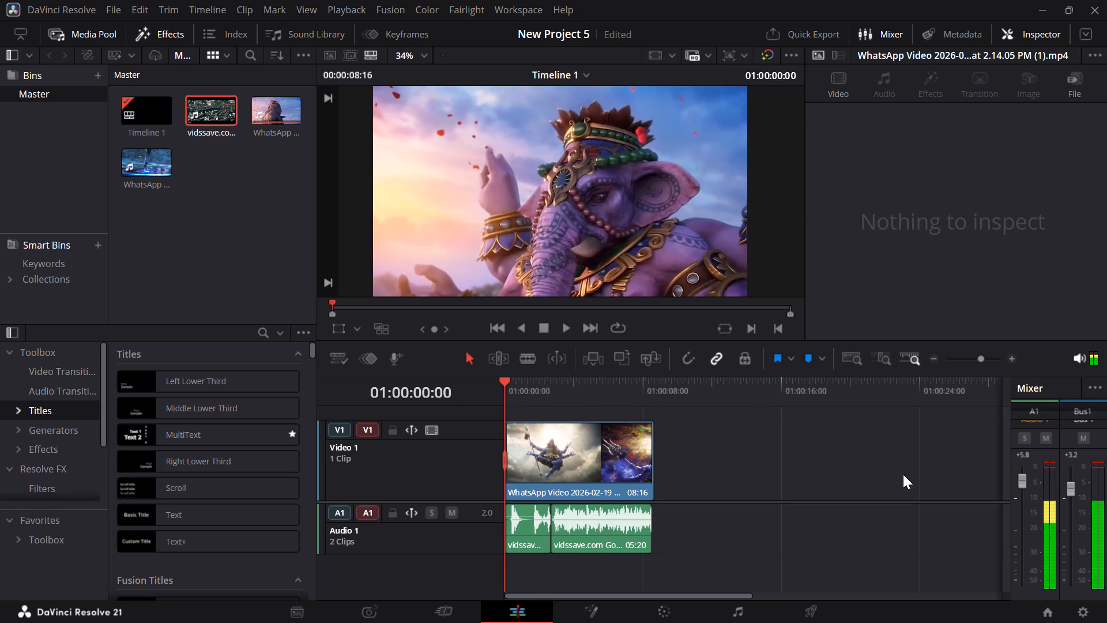
# Set the mixer levels to +2.8 for Audio 1 and +4.6 for Bus 1, playing the opening seconds to judge the loudness.
pyautogui.click(1070, 484)
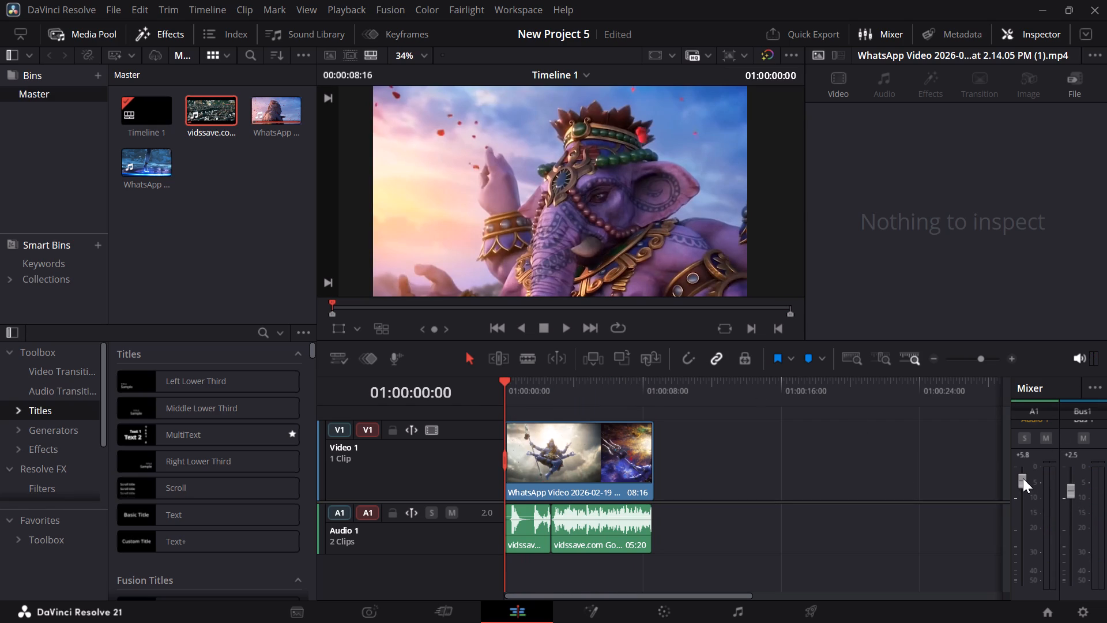
pyautogui.moveTo(1023, 478); pyautogui.dragTo(1021, 487)
pyautogui.press('space')
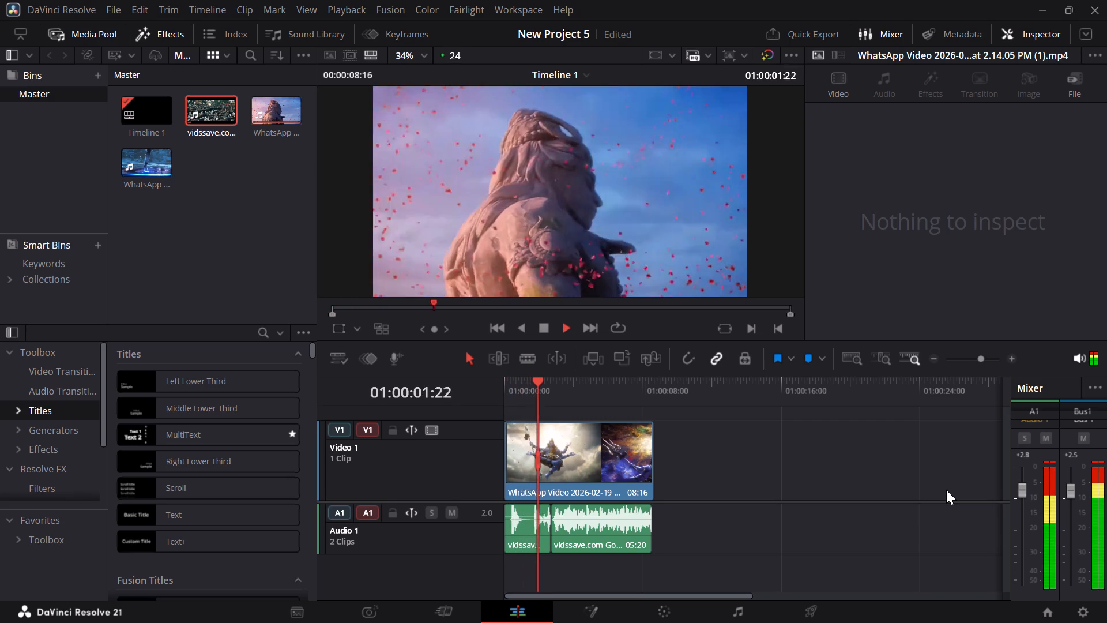
pyautogui.press('space')
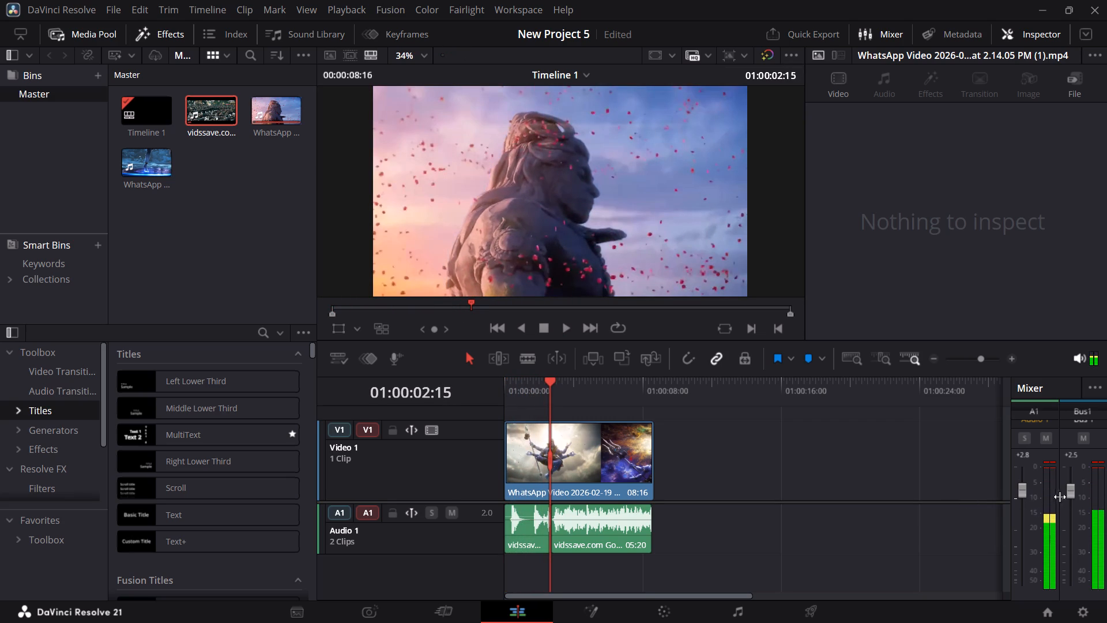
pyautogui.moveTo(1067, 491); pyautogui.dragTo(1067, 485)
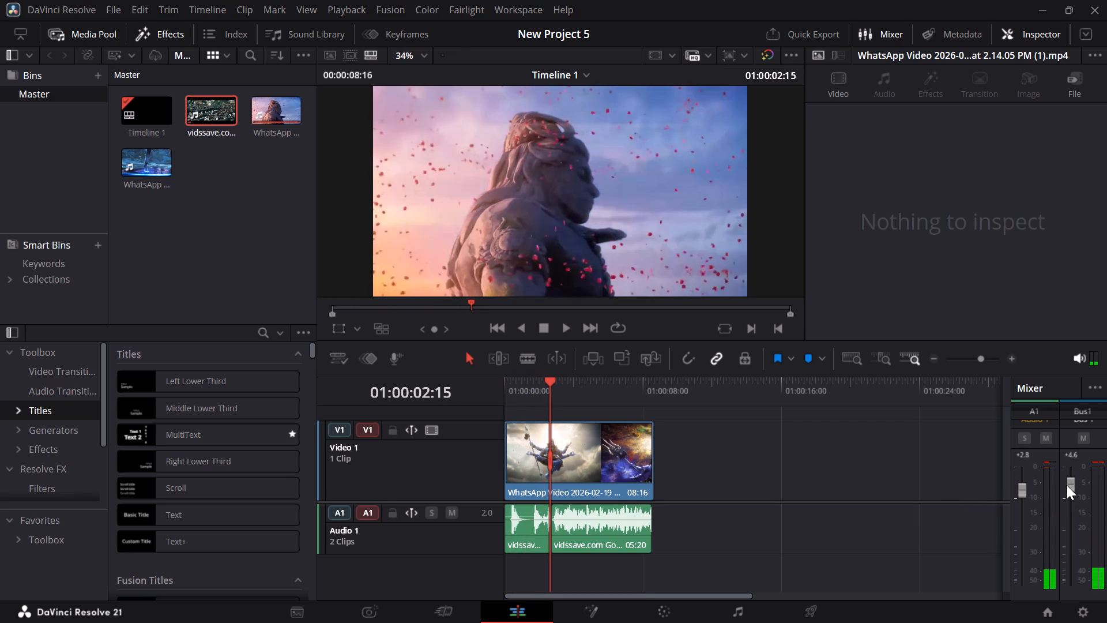
# Play the timeline several times, from the start and from about 01:00:02:07, to check the adjusted audio levels against the video.
pyautogui.press('space')
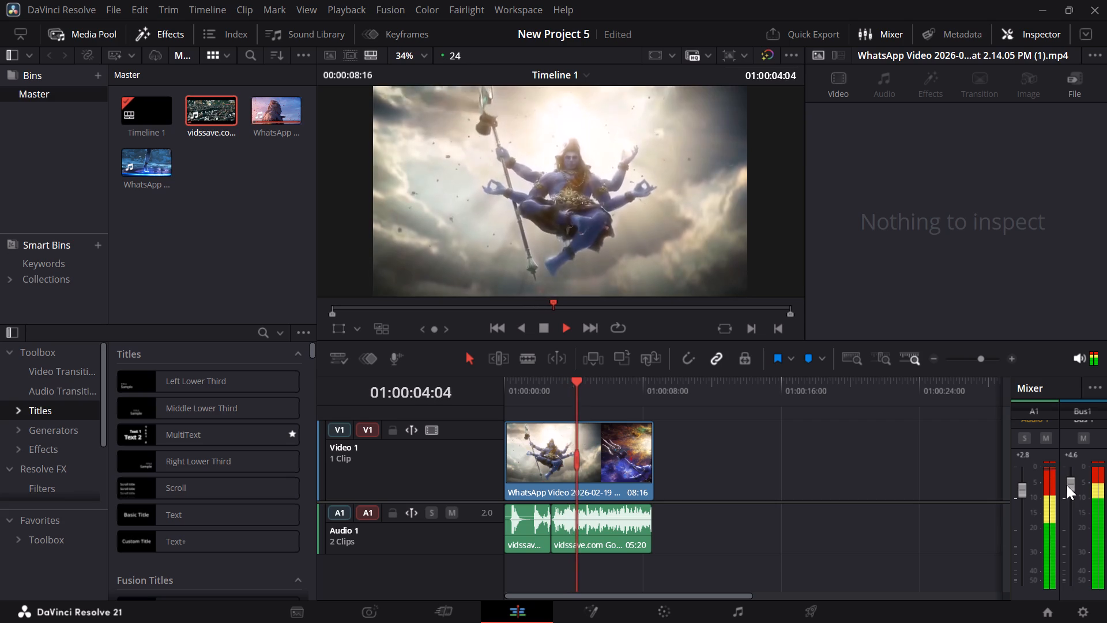
pyautogui.press('space')
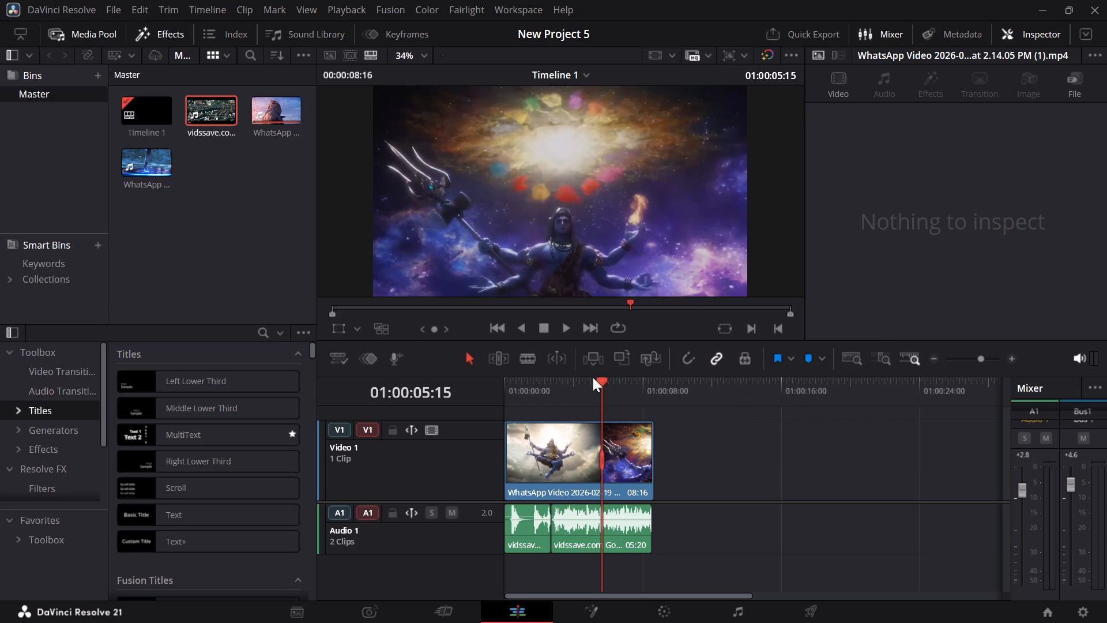
pyautogui.moveTo(601, 381); pyautogui.dragTo(502, 401)
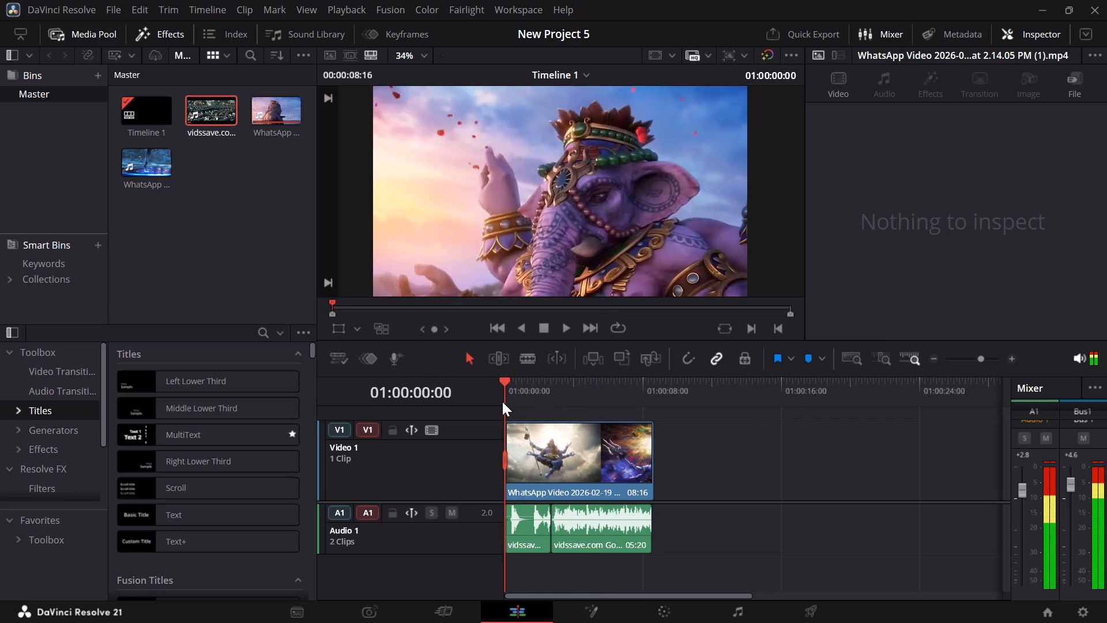
pyautogui.press('space')
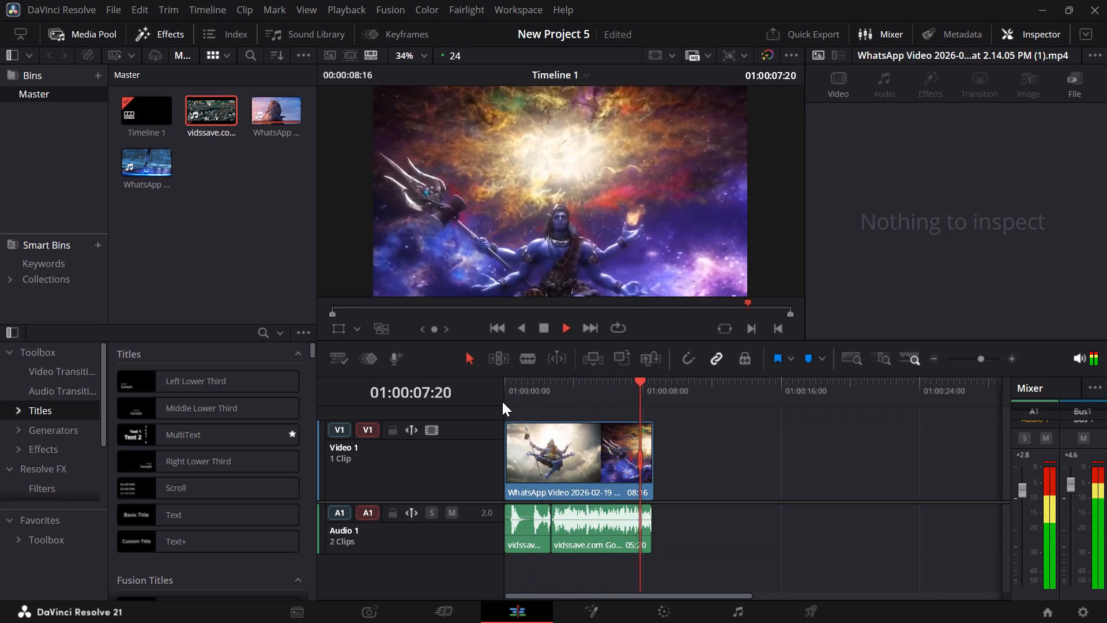
pyautogui.press('space')
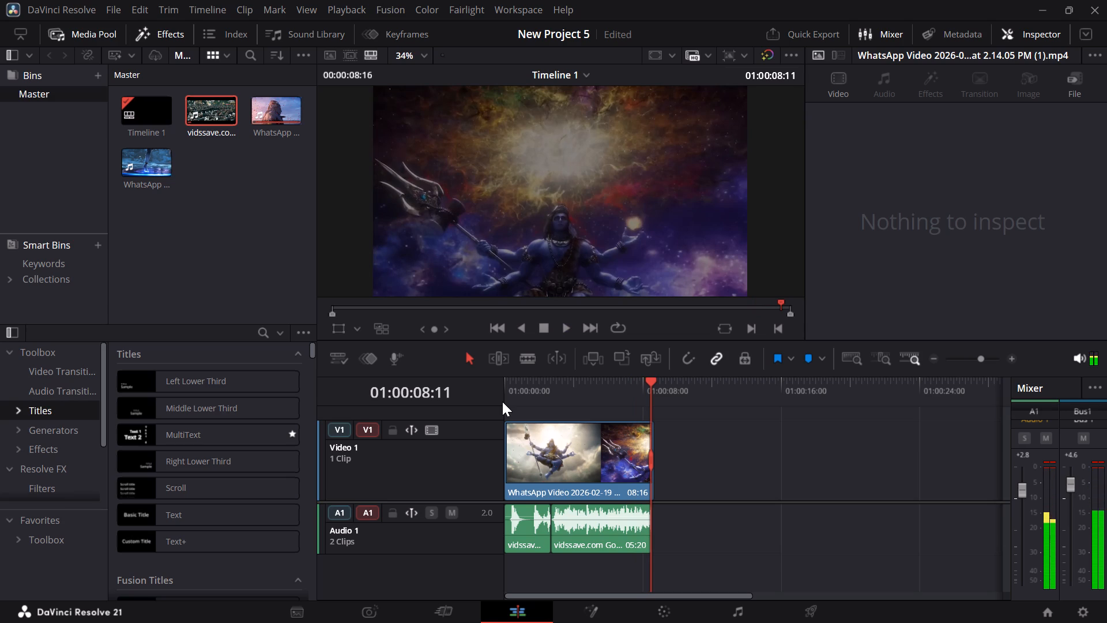
pyautogui.press('space')
pyautogui.press('space')
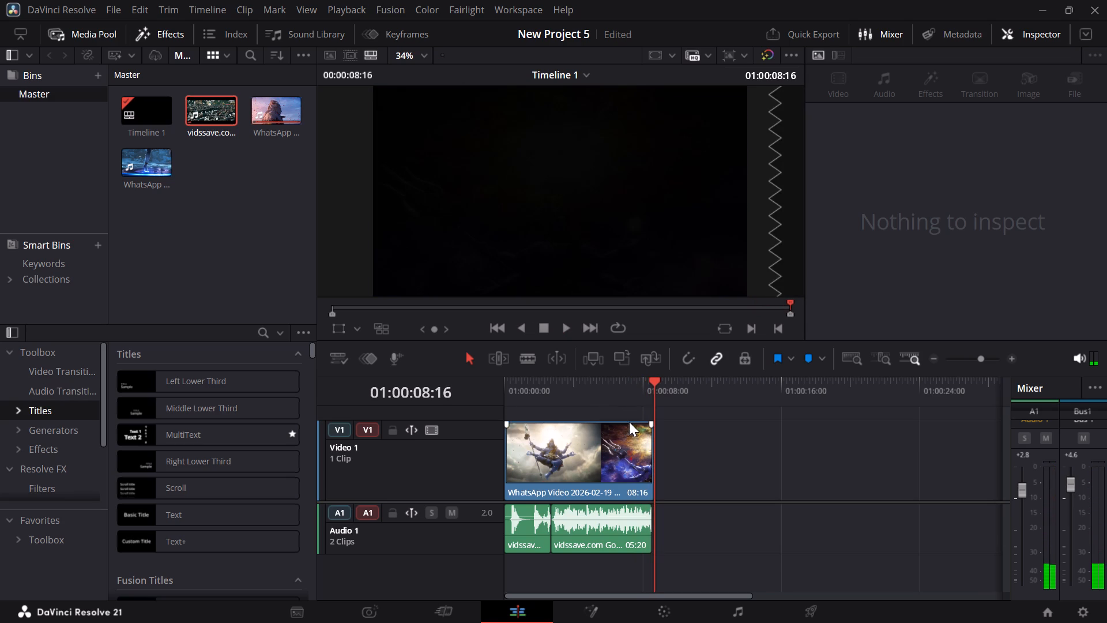
pyautogui.moveTo(653, 383); pyautogui.dragTo(544, 389)
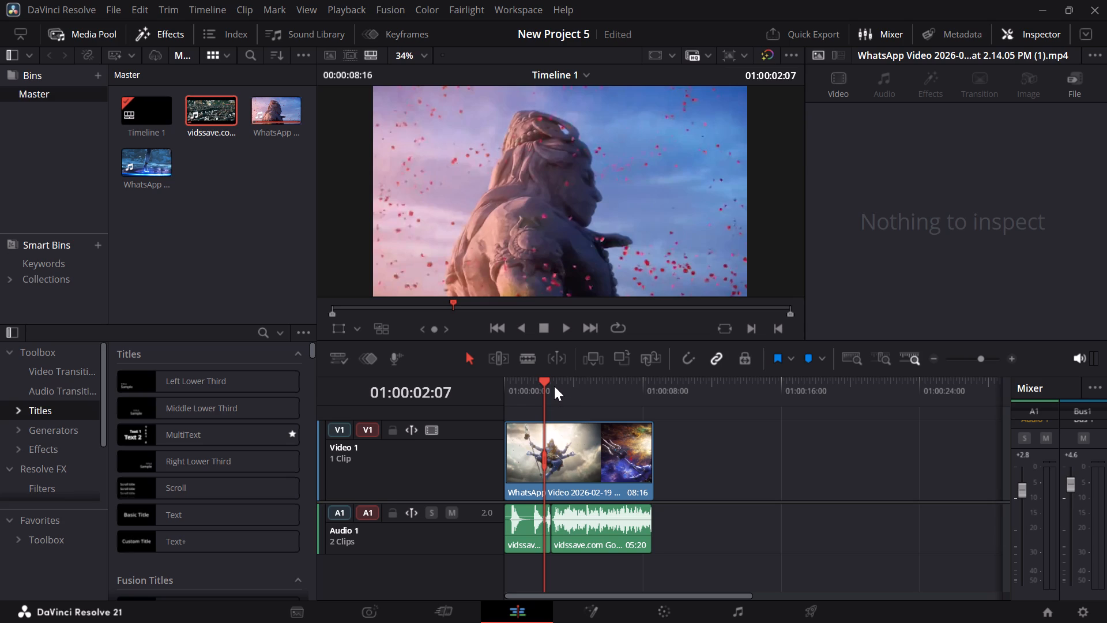
pyautogui.press('space')
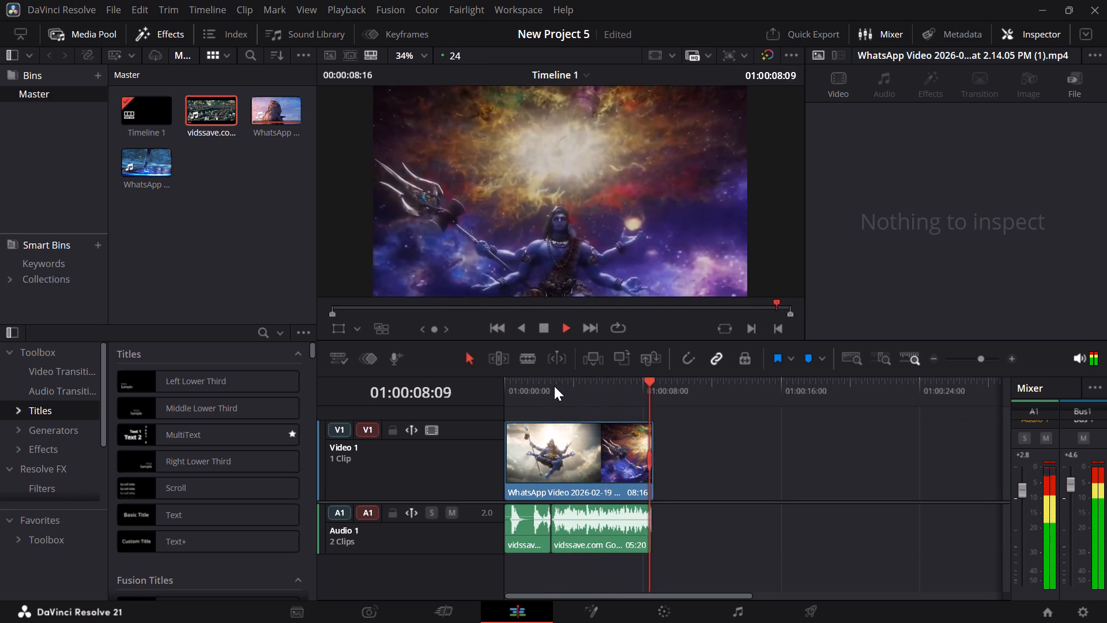
pyautogui.press('space')
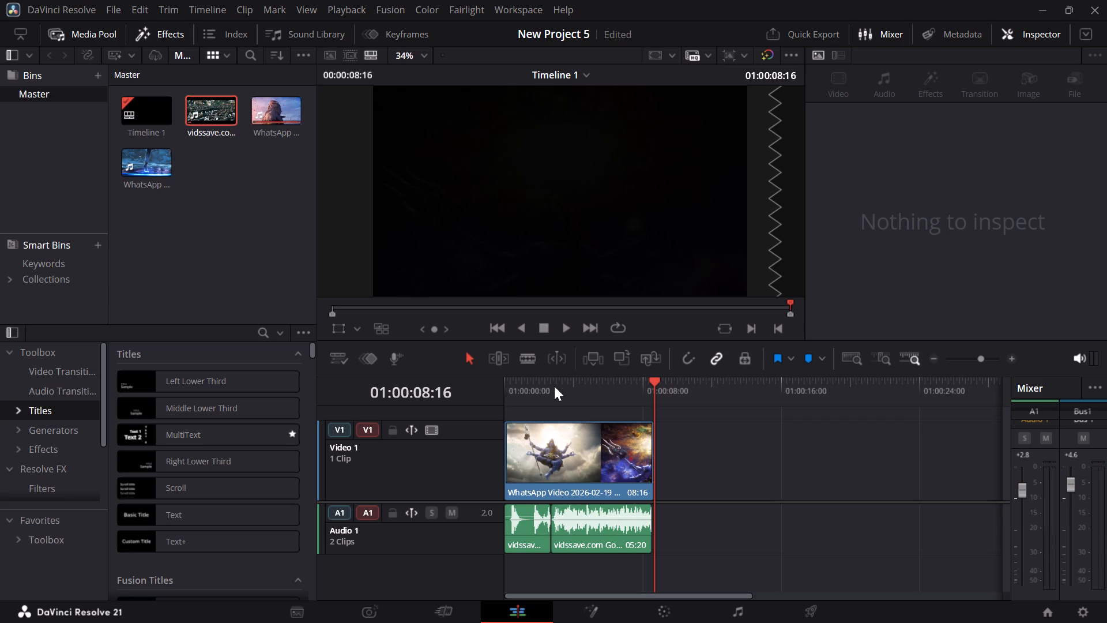
pyautogui.press('space')
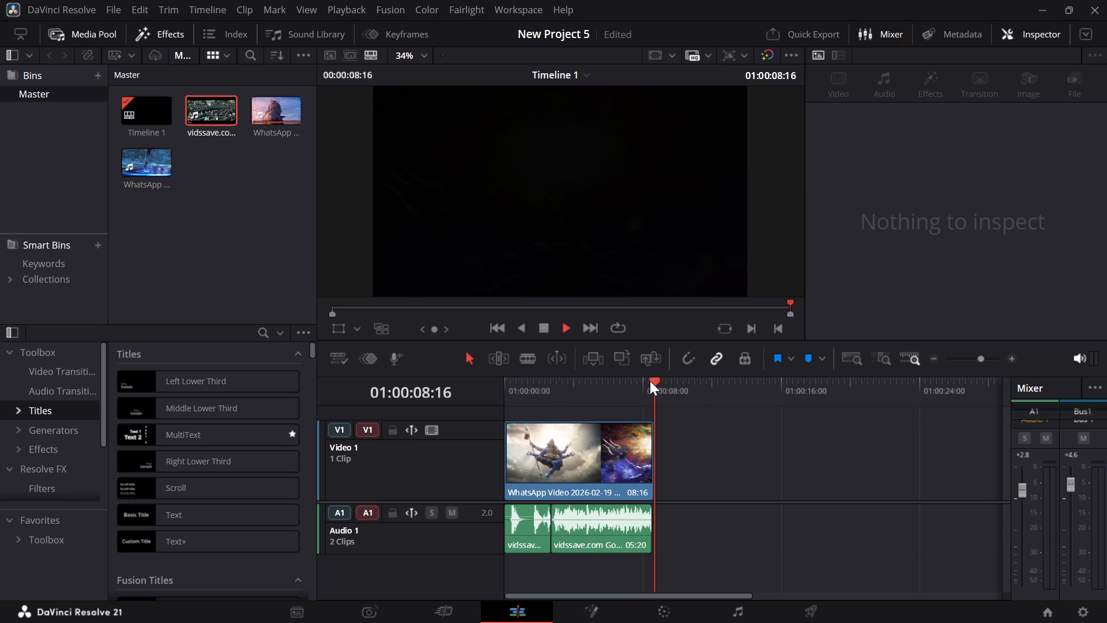
pyautogui.moveTo(650, 381); pyautogui.dragTo(625, 408)
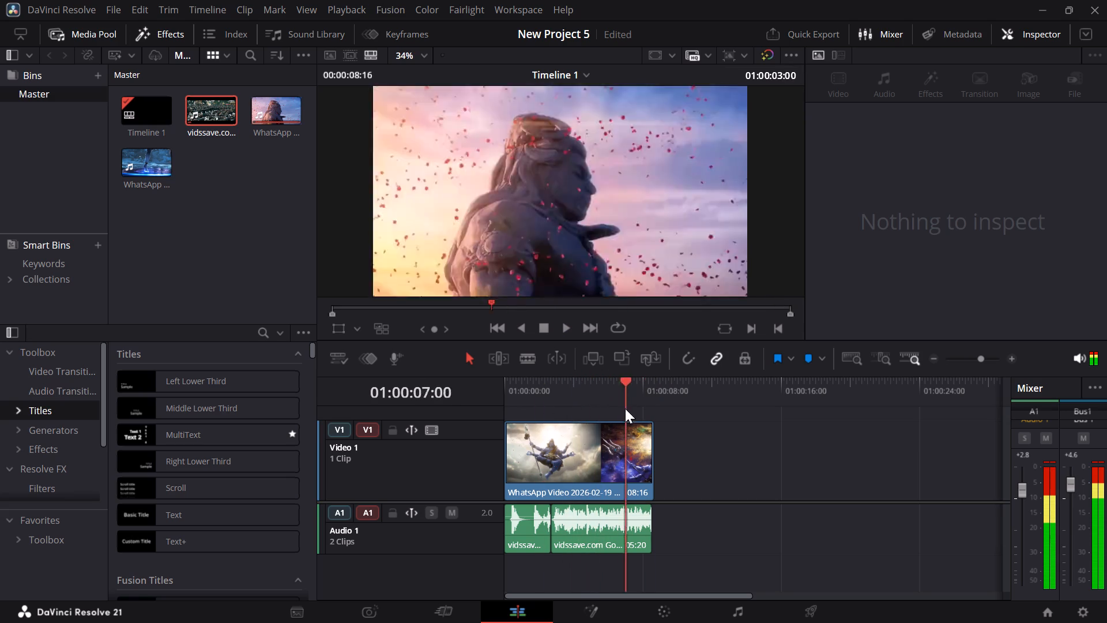
pyautogui.moveTo(625, 408); pyautogui.dragTo(503, 420)
pyautogui.press('space')
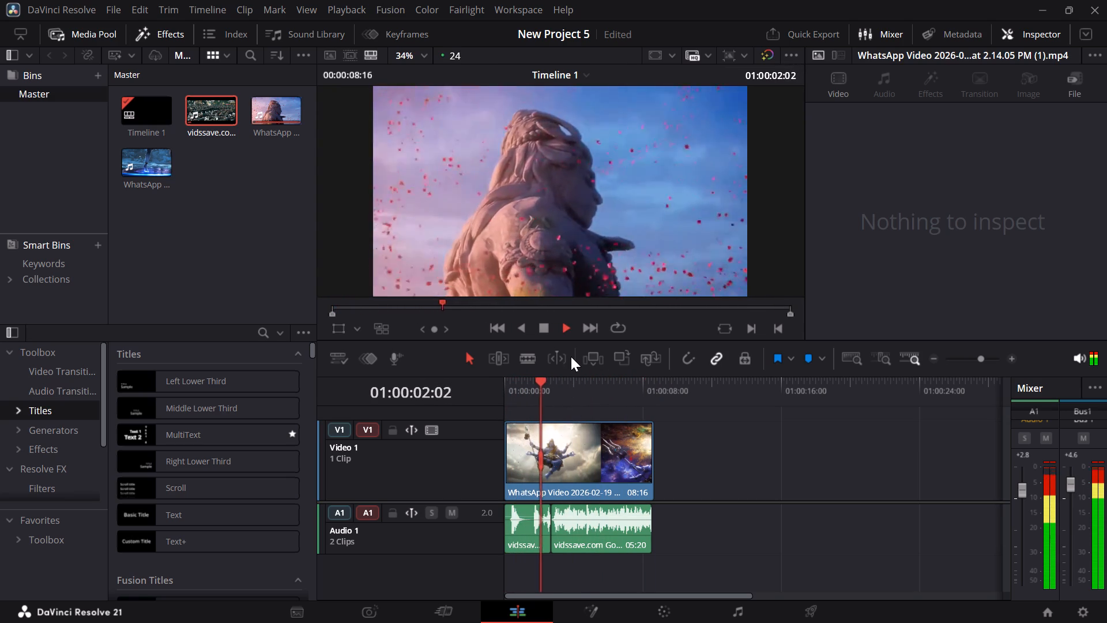
pyautogui.press('space')
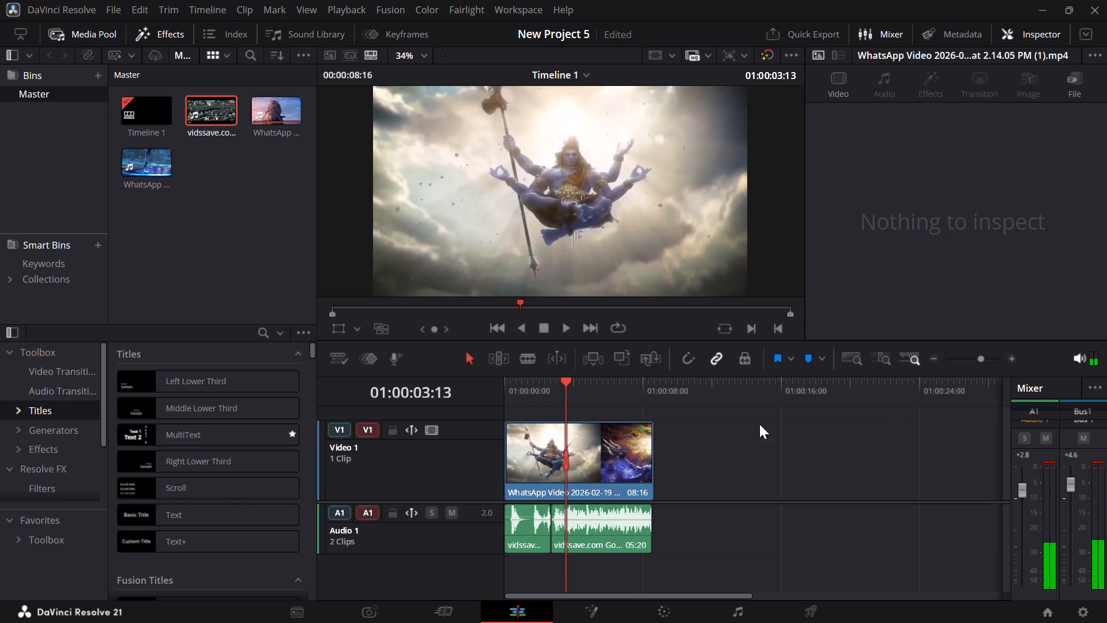
# Close DaVinci Resolve.
pyautogui.click(1088, 3)
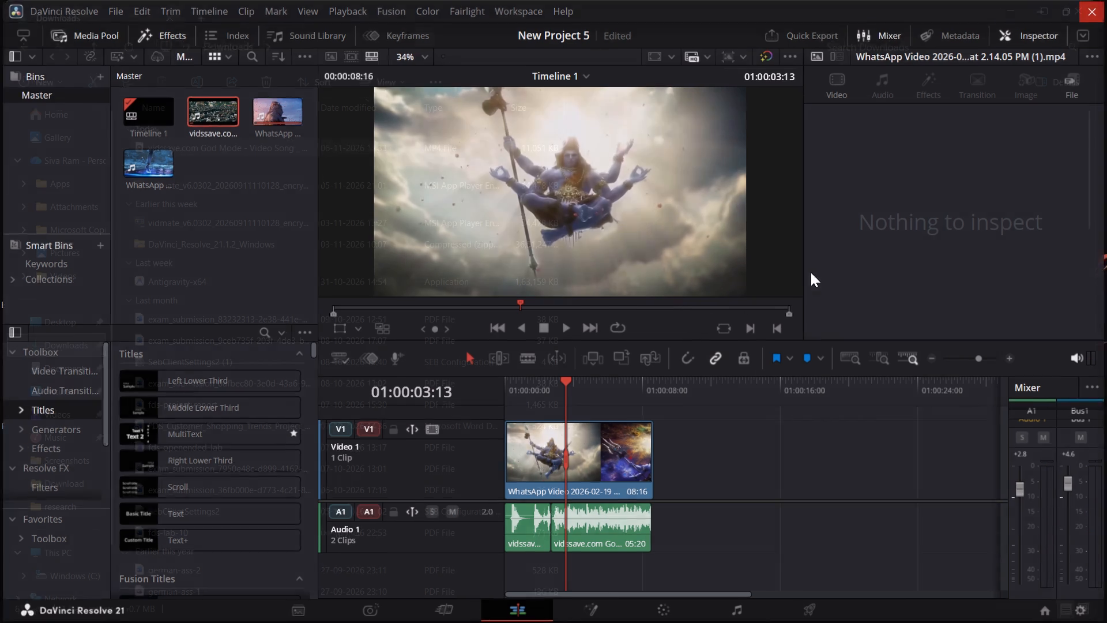